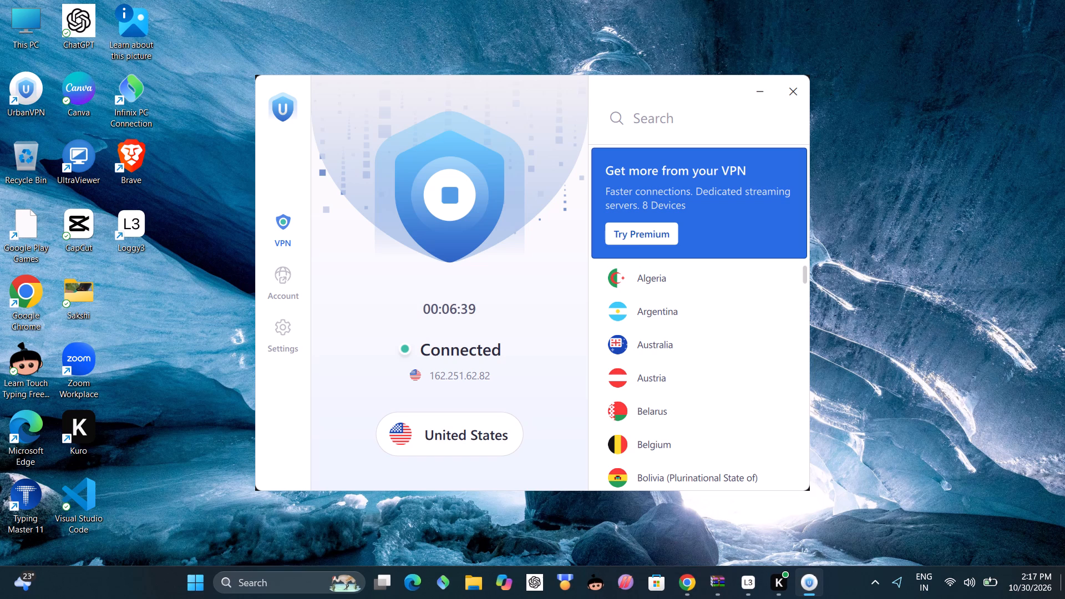
# Switch from the VPN window to the Loggy3 window showing the recording sessions.
pyautogui.click(1064, 366)
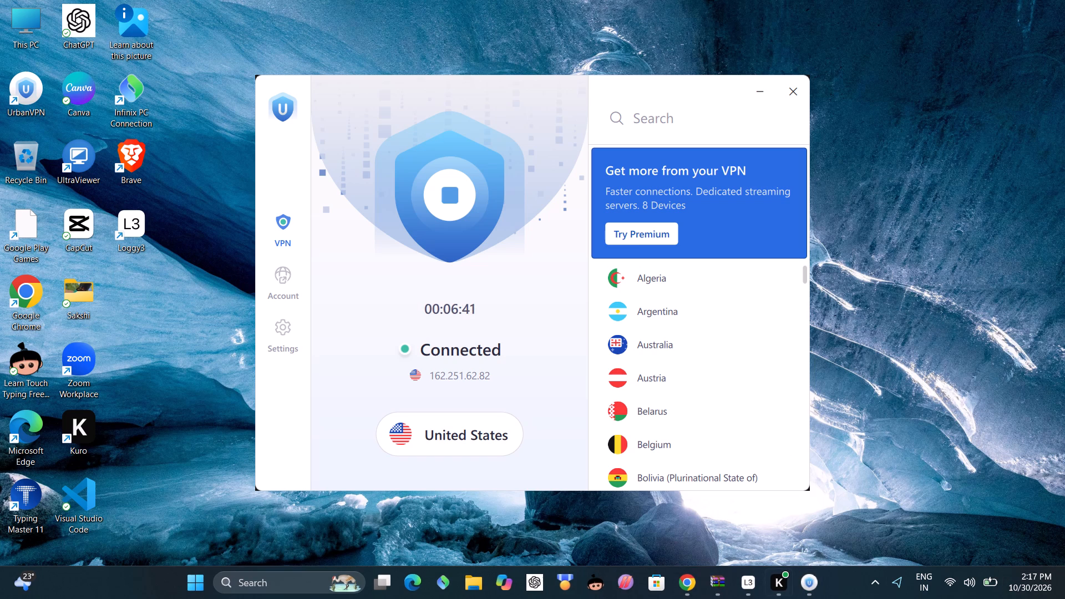
pyautogui.click(781, 576)
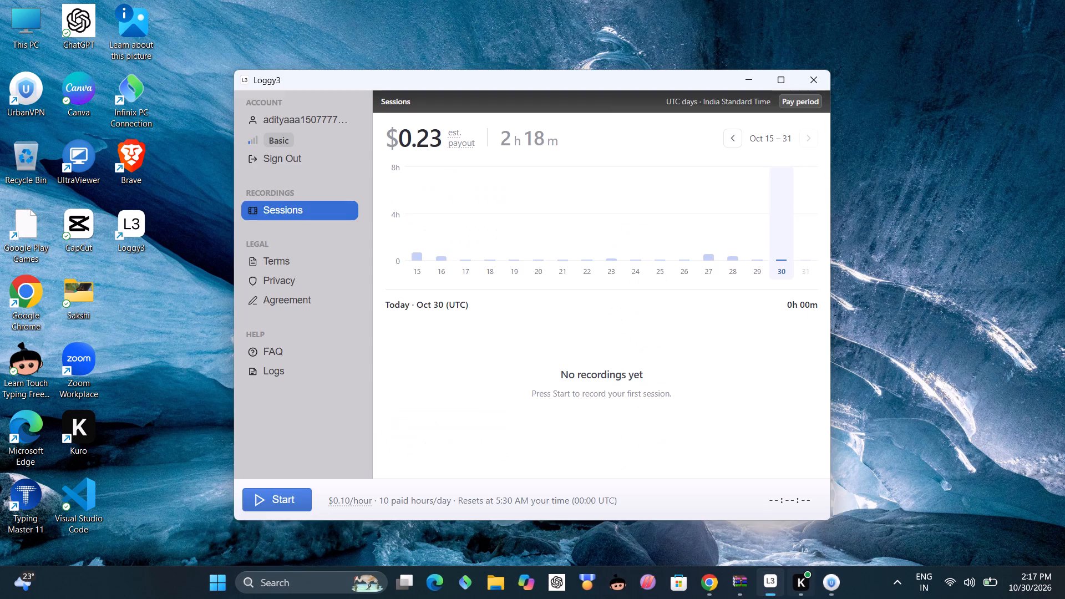
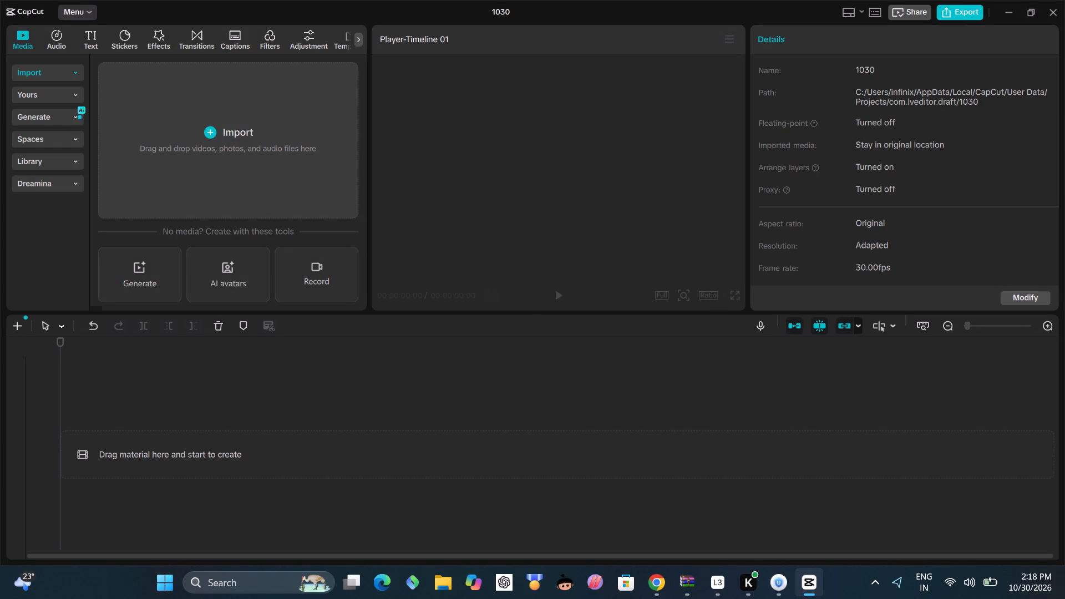
# Extract the audio from the video "30-10-2026 13.11" in Downloads and add it to the timeline.
pyautogui.click(721, 582)
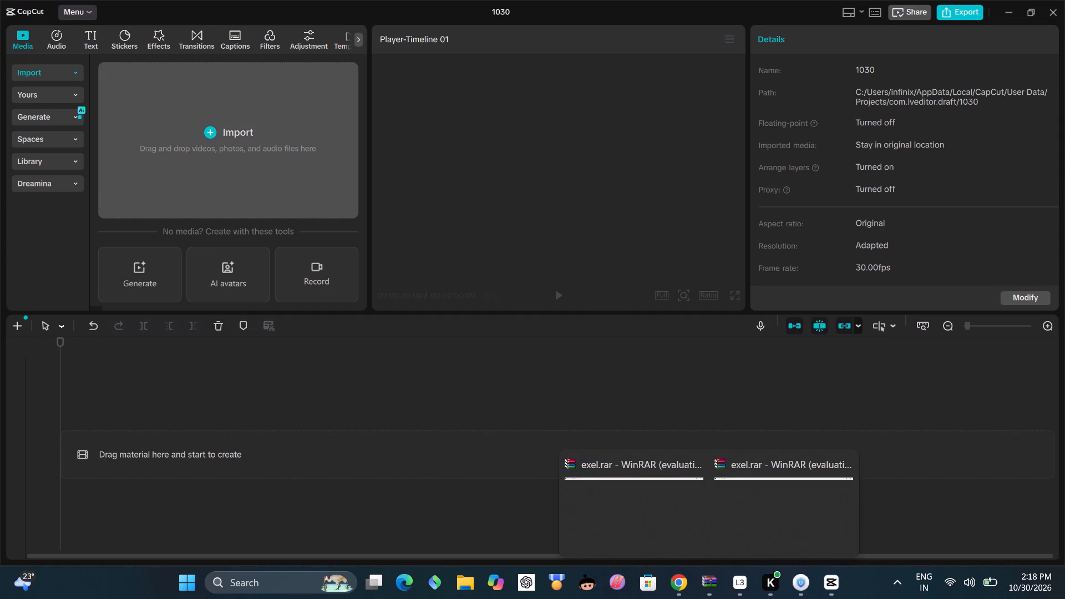
pyautogui.click(50, 45)
pyautogui.click(54, 39)
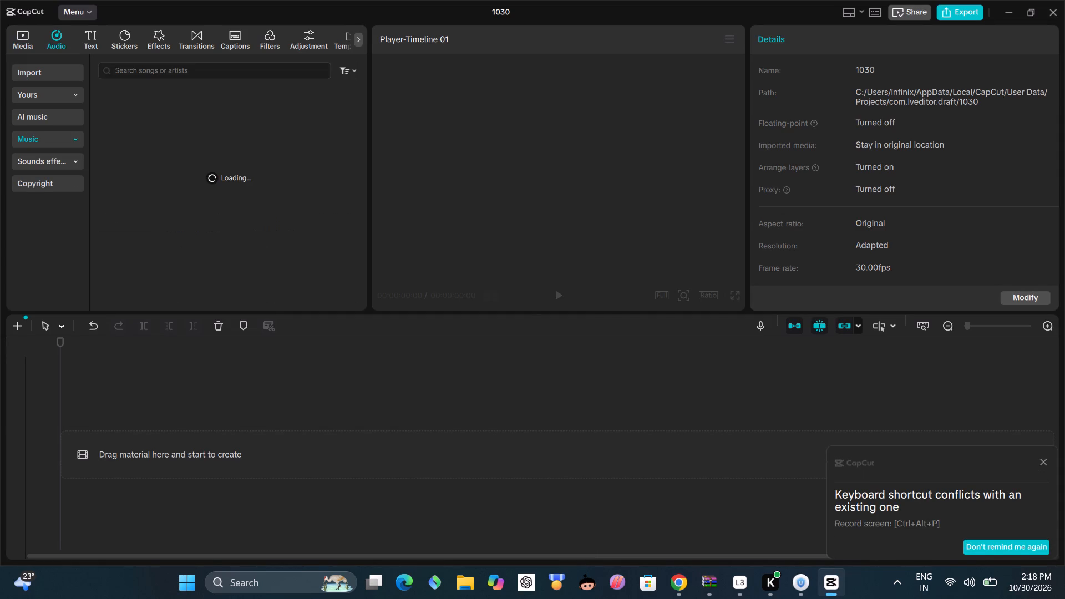
pyautogui.click(1044, 459)
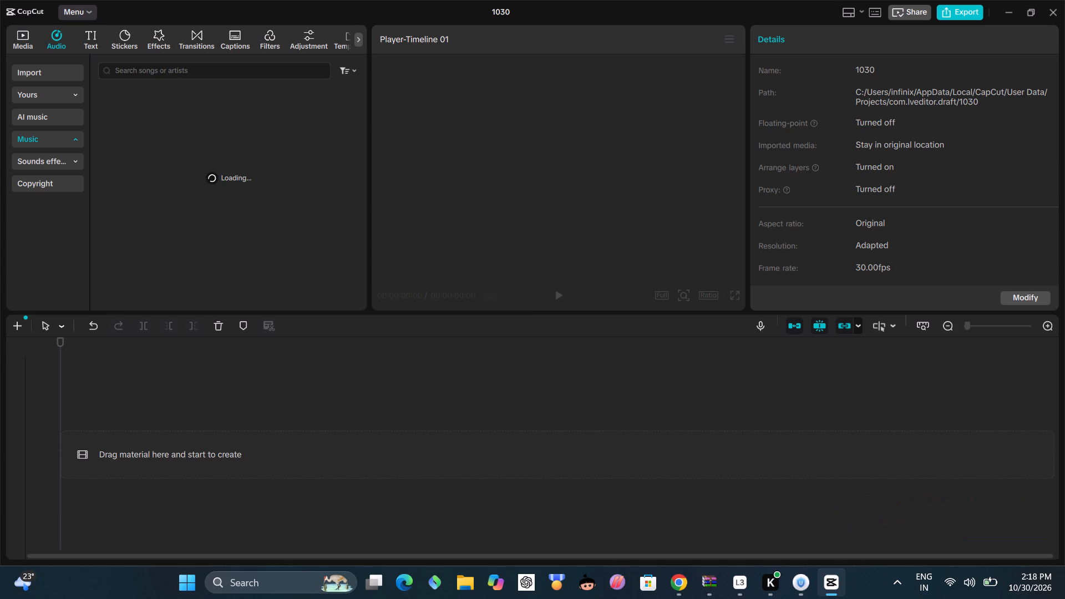
pyautogui.click(56, 72)
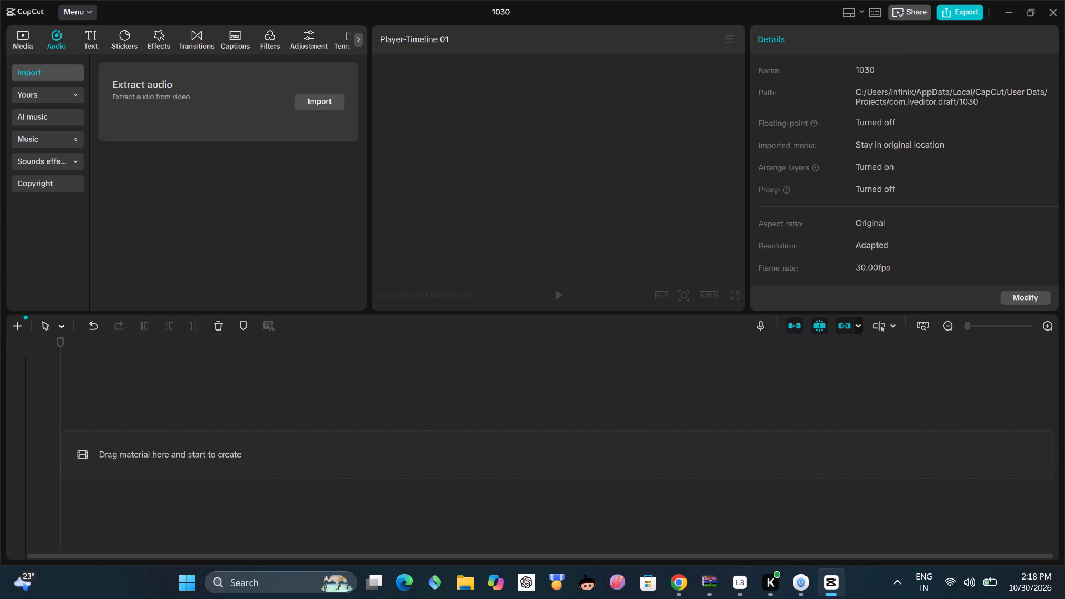
pyautogui.click(331, 106)
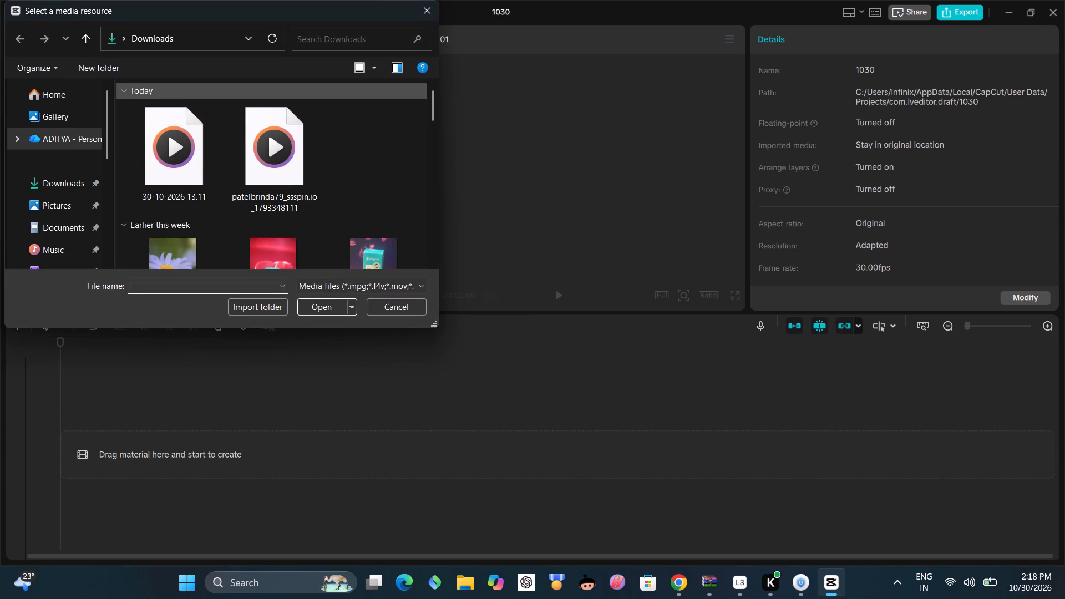
pyautogui.click(155, 164)
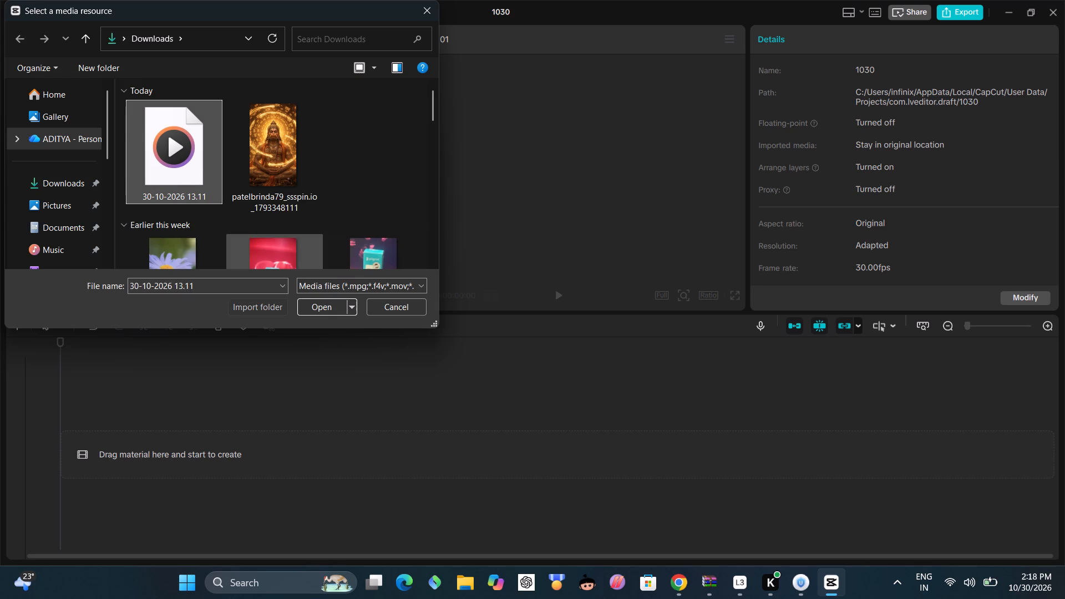
pyautogui.click(332, 304)
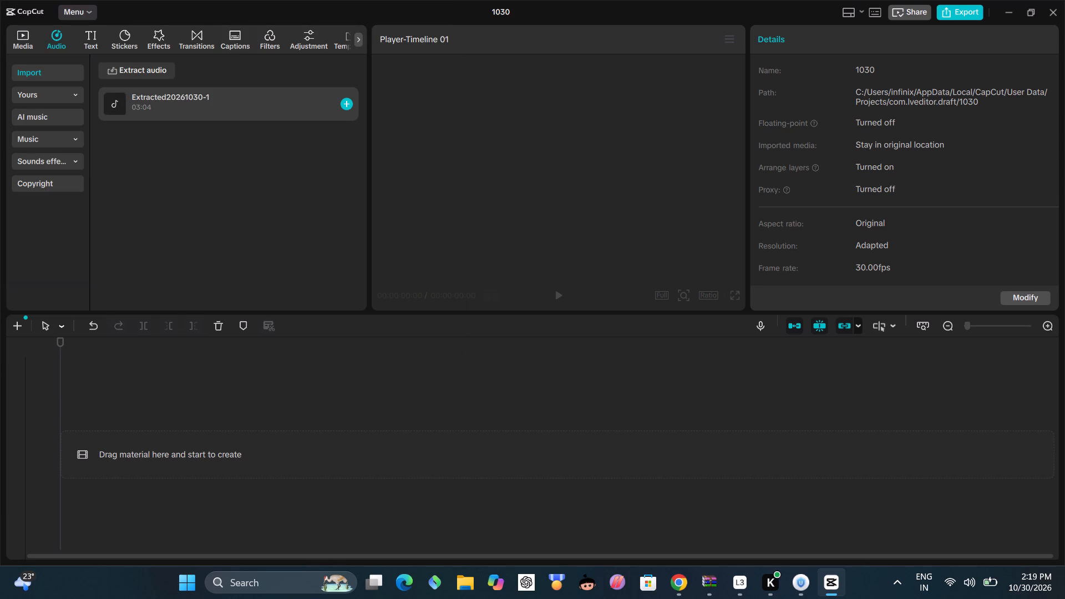
pyautogui.click(349, 103)
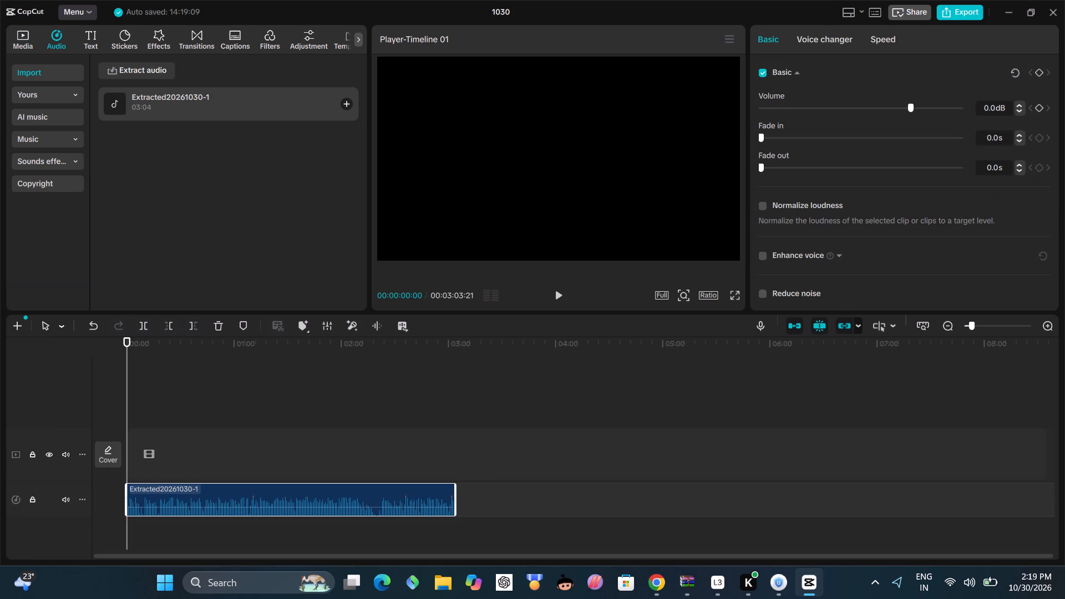
# Play the extracted audio, split the clip about 8 seconds in, and delete the opening piece.
pyautogui.click(561, 293)
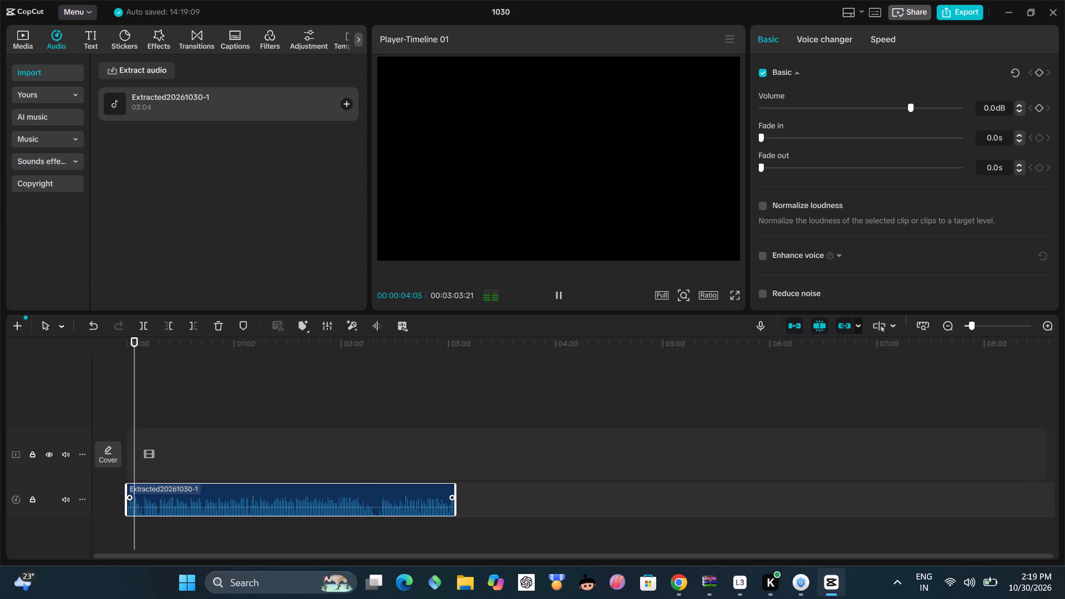
pyautogui.press('b')
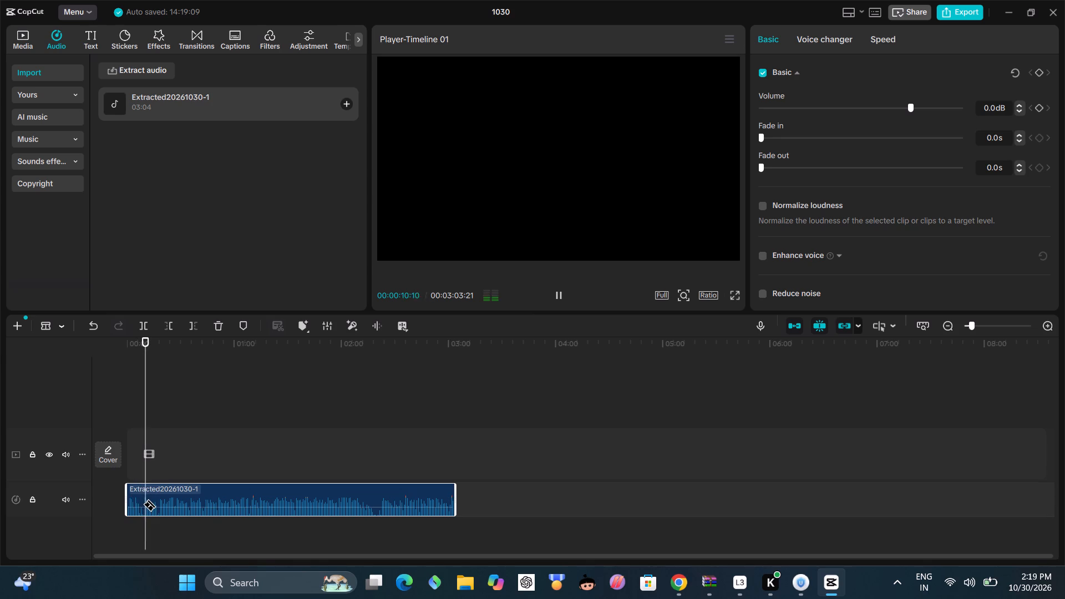
pyautogui.press('b')
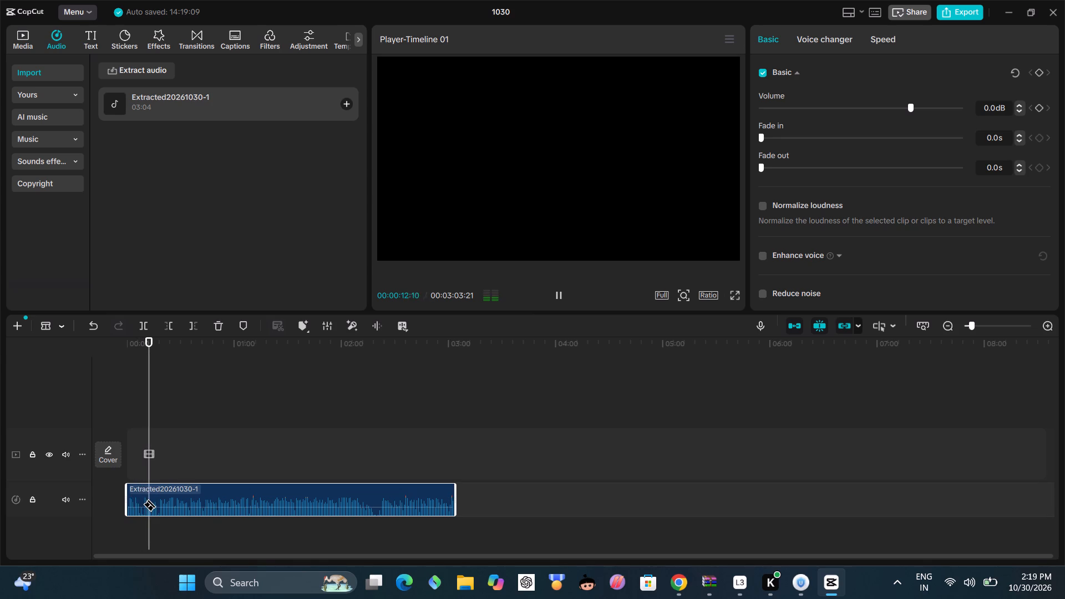
pyautogui.press('a')
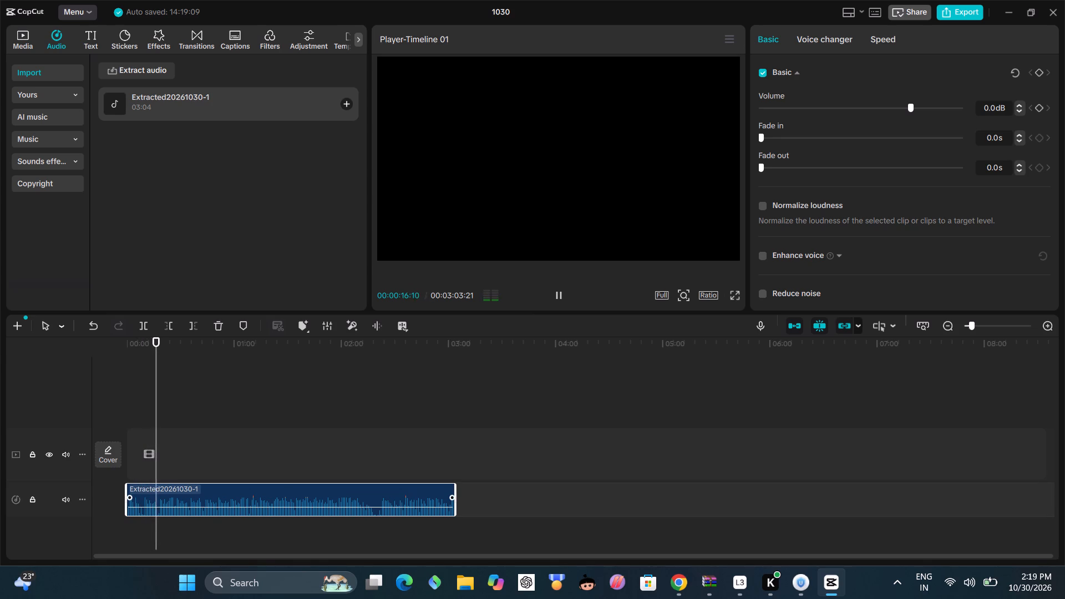
pyautogui.press('b')
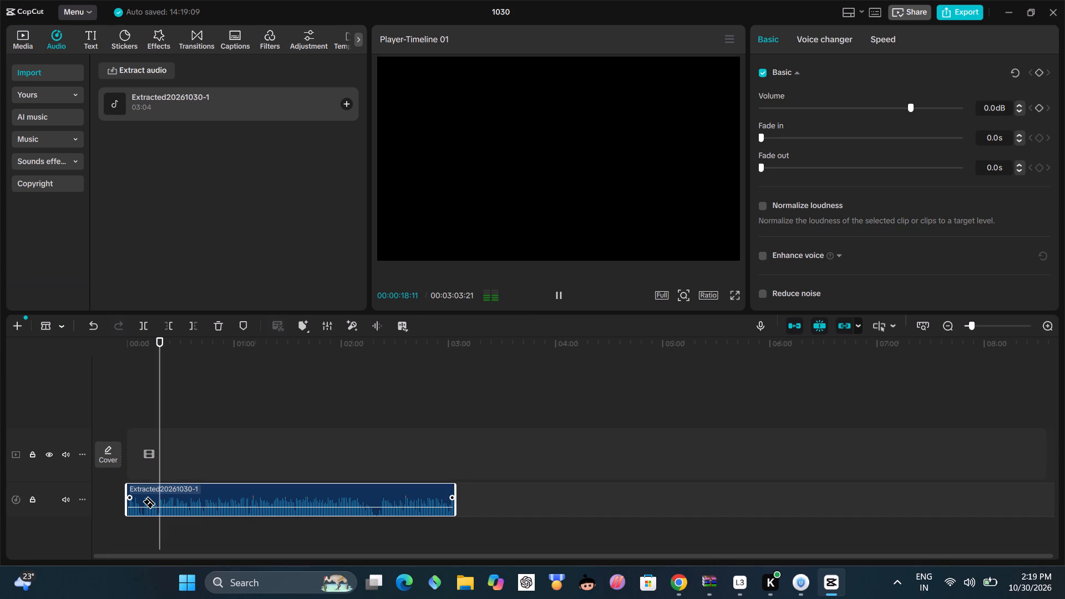
pyautogui.click(142, 501)
pyautogui.click(142, 501)
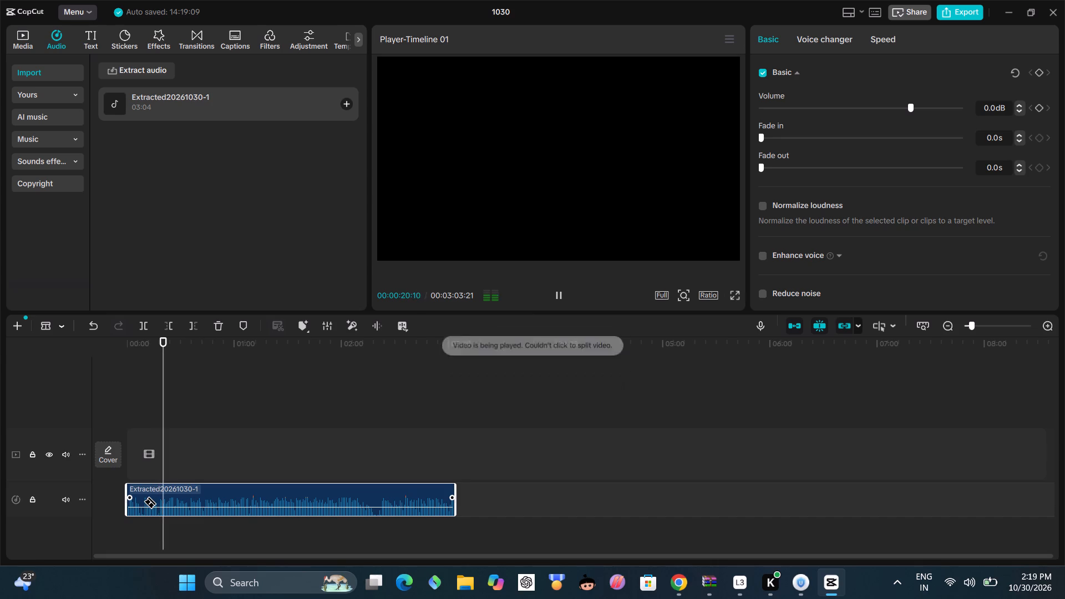
pyautogui.click(557, 298)
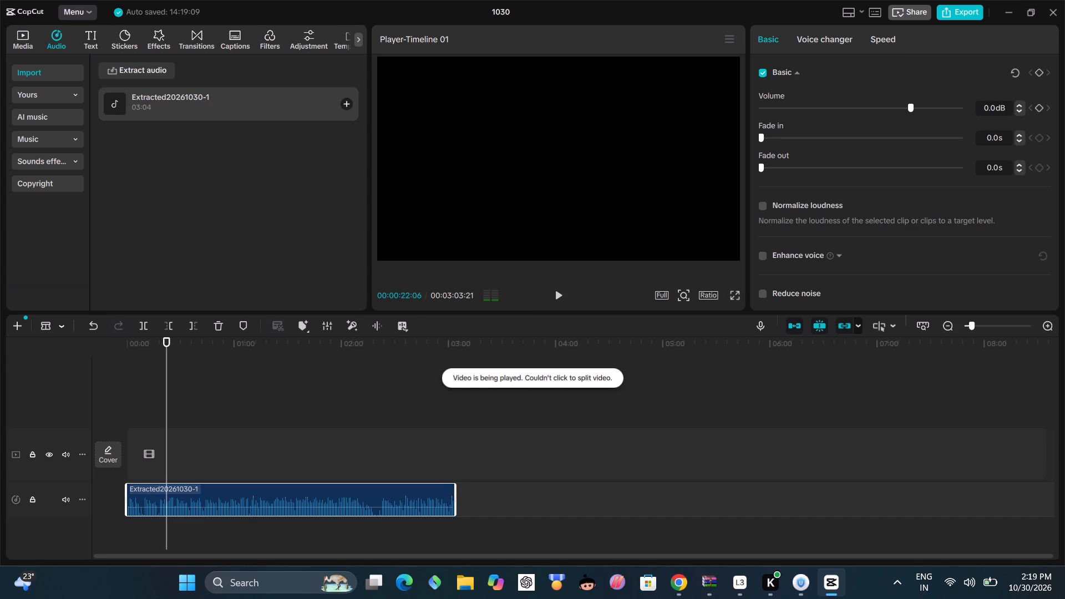
pyautogui.click(141, 497)
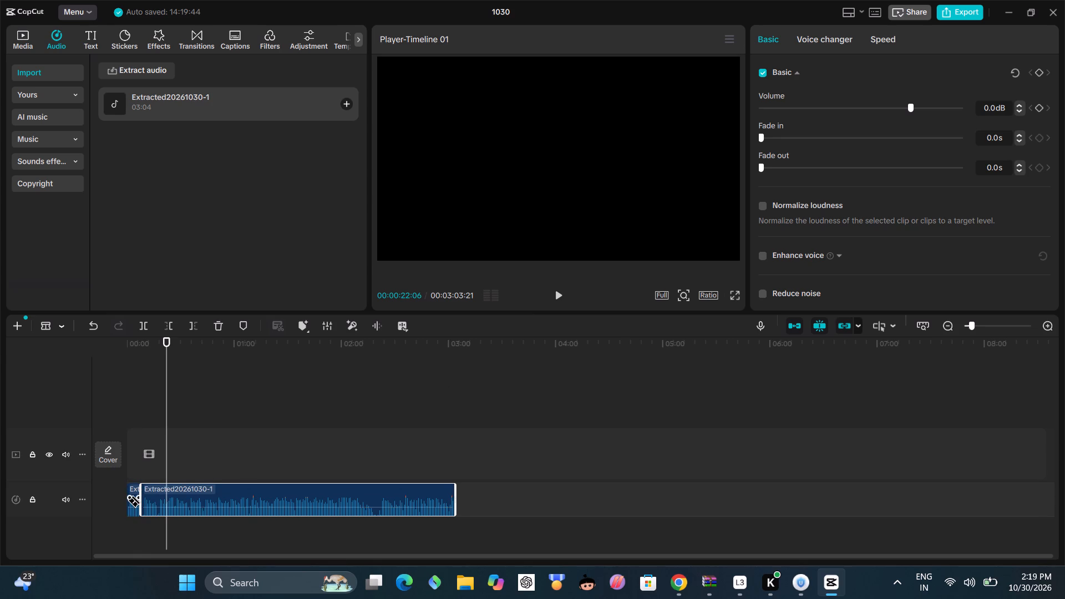
pyautogui.press('a')
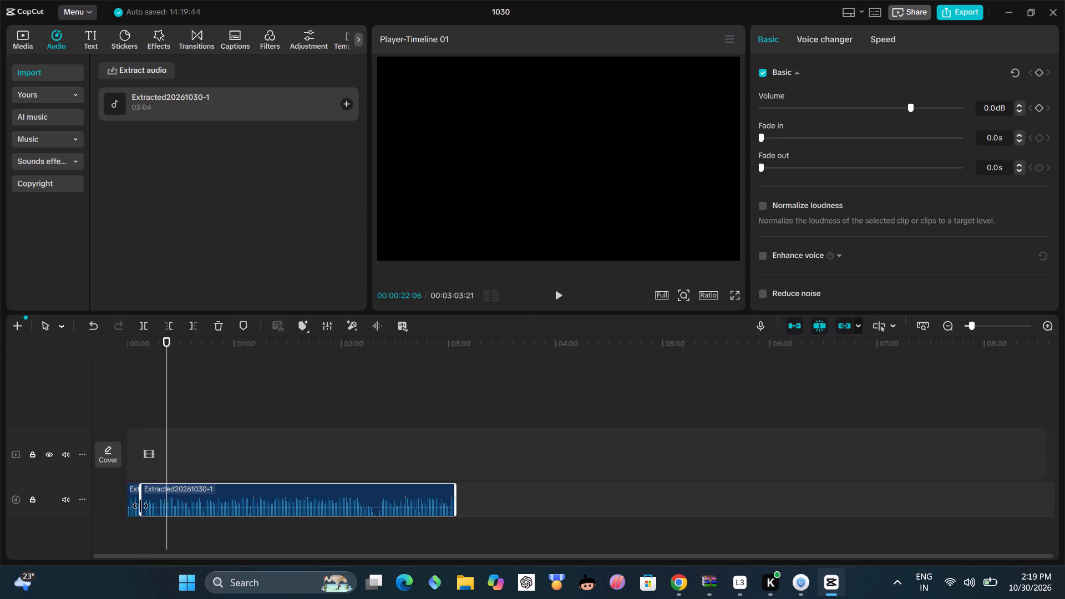
pyautogui.click(141, 509)
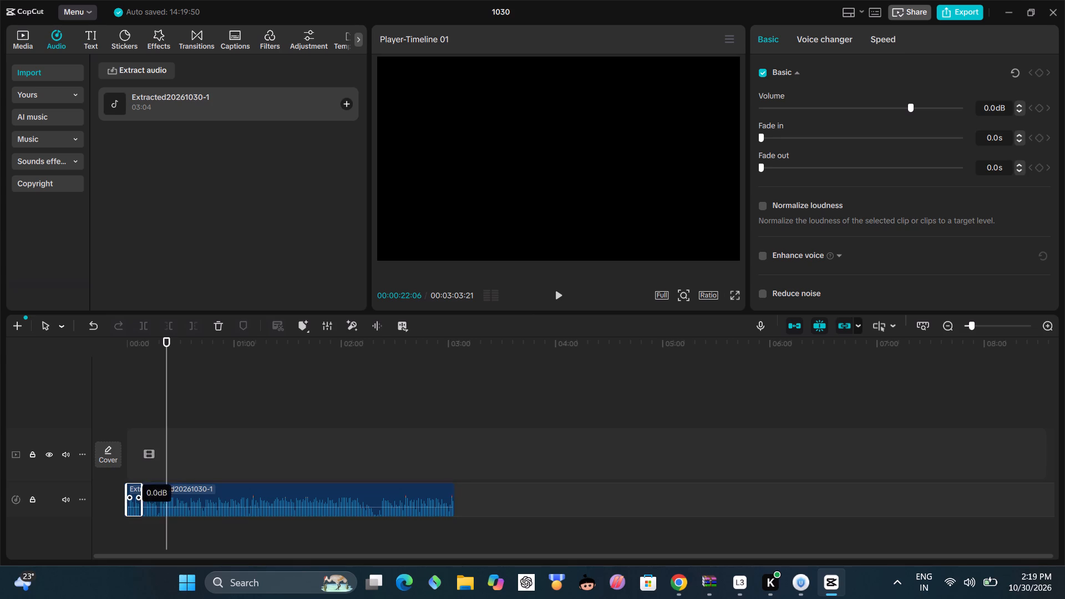
pyautogui.click(135, 509)
pyautogui.press('BackSpace')
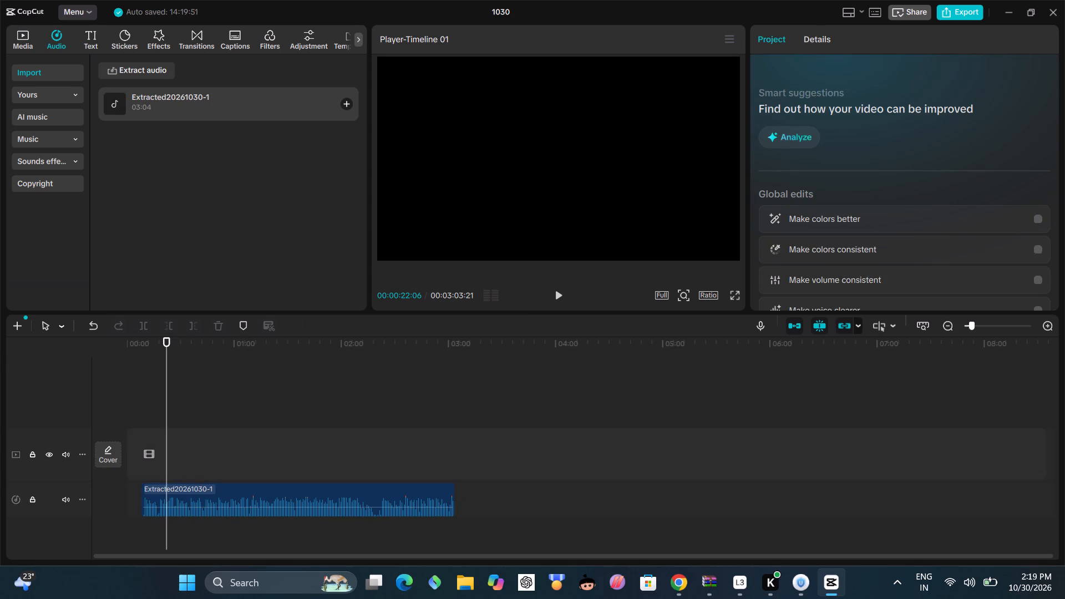
# Move the remaining audio clip to the very start of the timeline and preview its opening.
pyautogui.moveTo(166, 453); pyautogui.dragTo(81, 460)
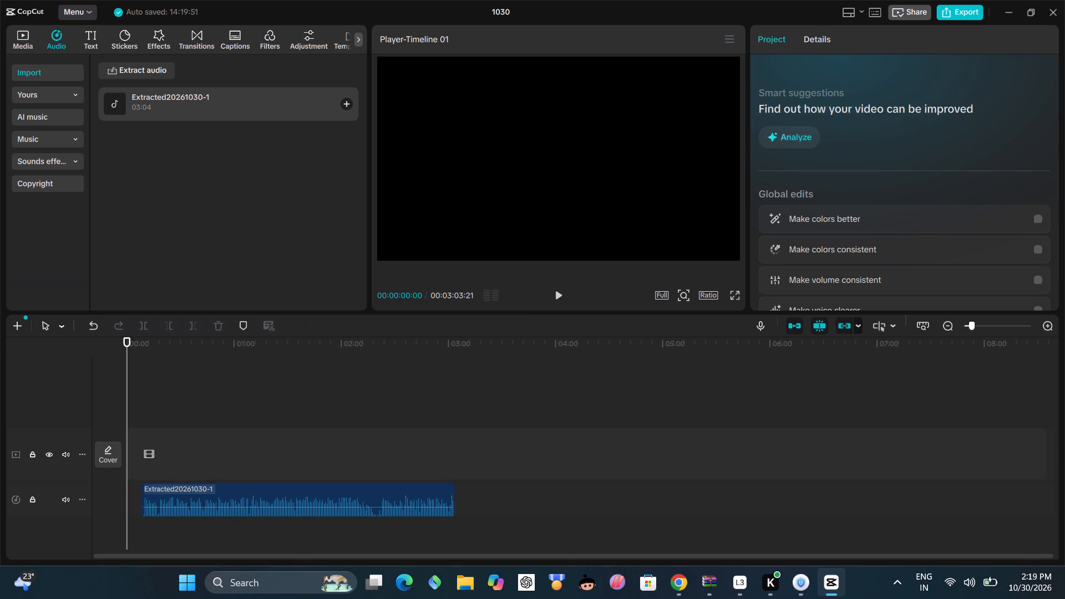
pyautogui.moveTo(237, 495); pyautogui.dragTo(221, 500)
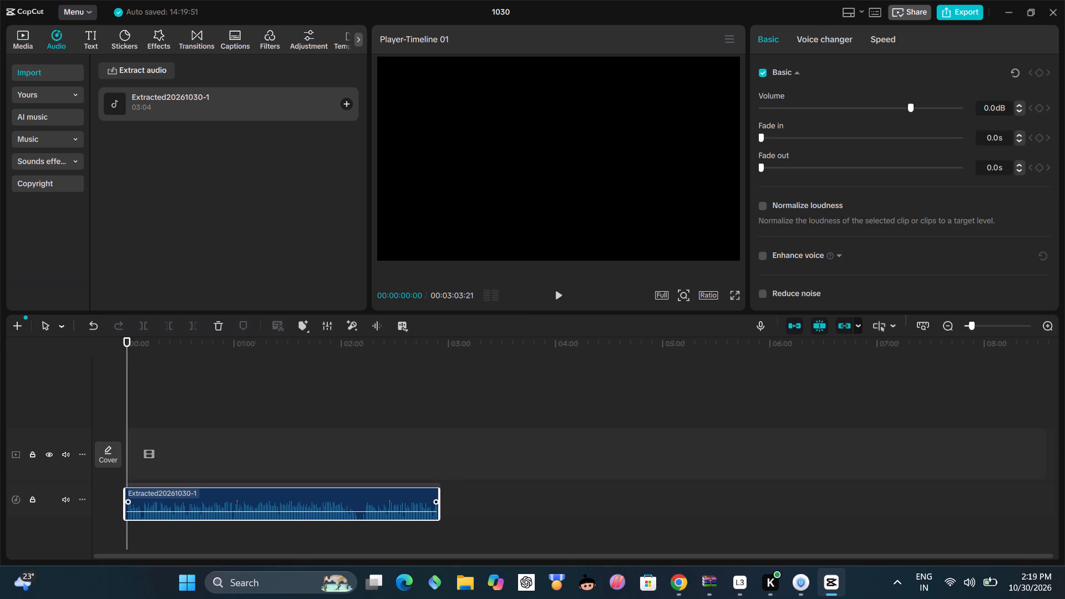
pyautogui.moveTo(221, 500); pyautogui.dragTo(227, 494)
pyautogui.click(227, 494)
pyautogui.moveTo(560, 261); pyautogui.dragTo(559, 268)
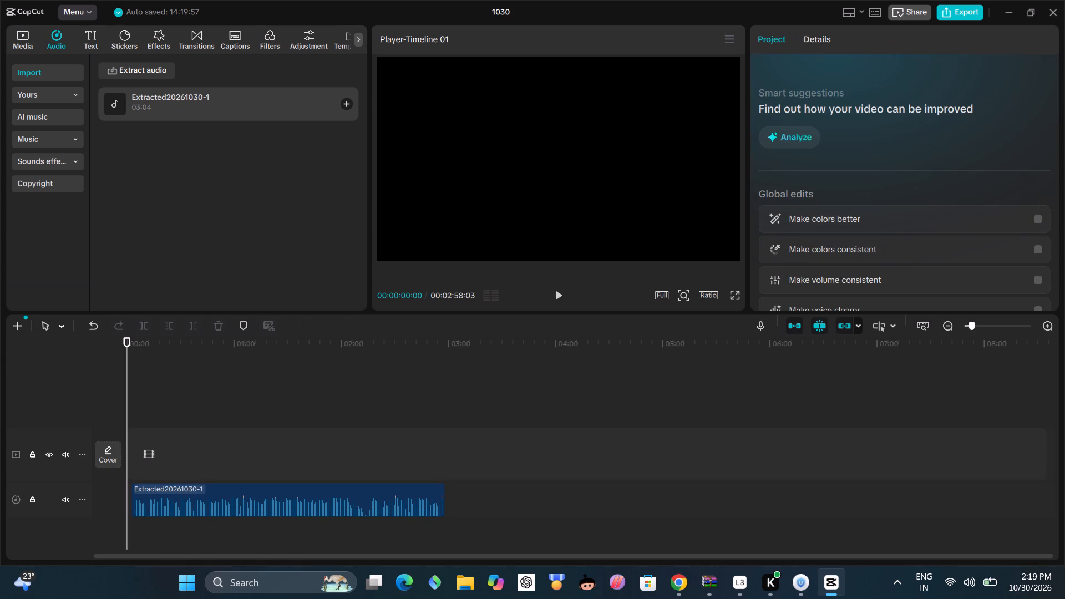
pyautogui.moveTo(277, 496); pyautogui.dragTo(252, 499)
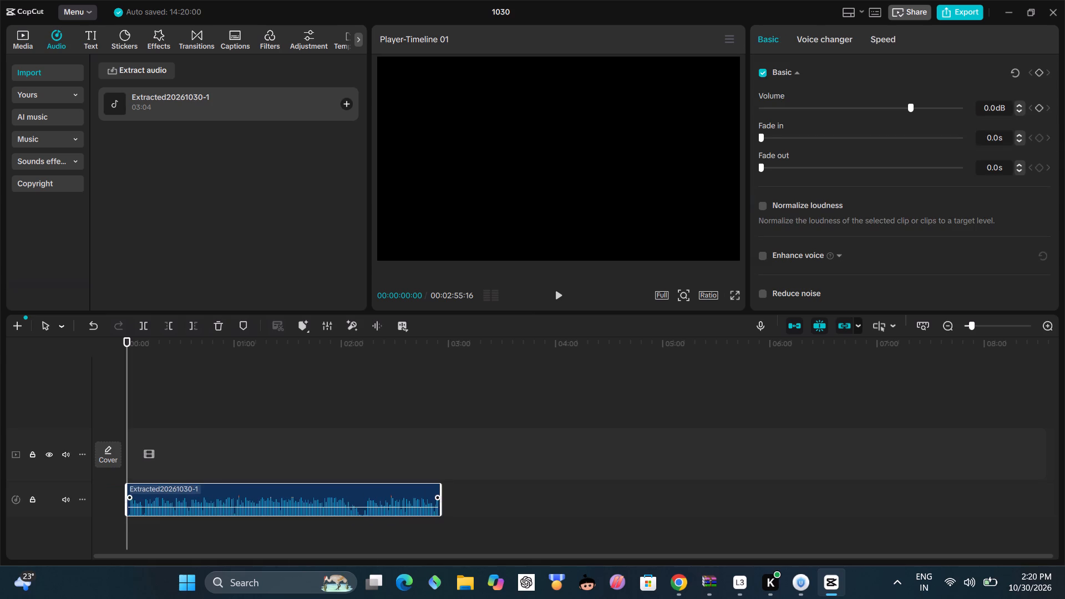
pyautogui.click(555, 292)
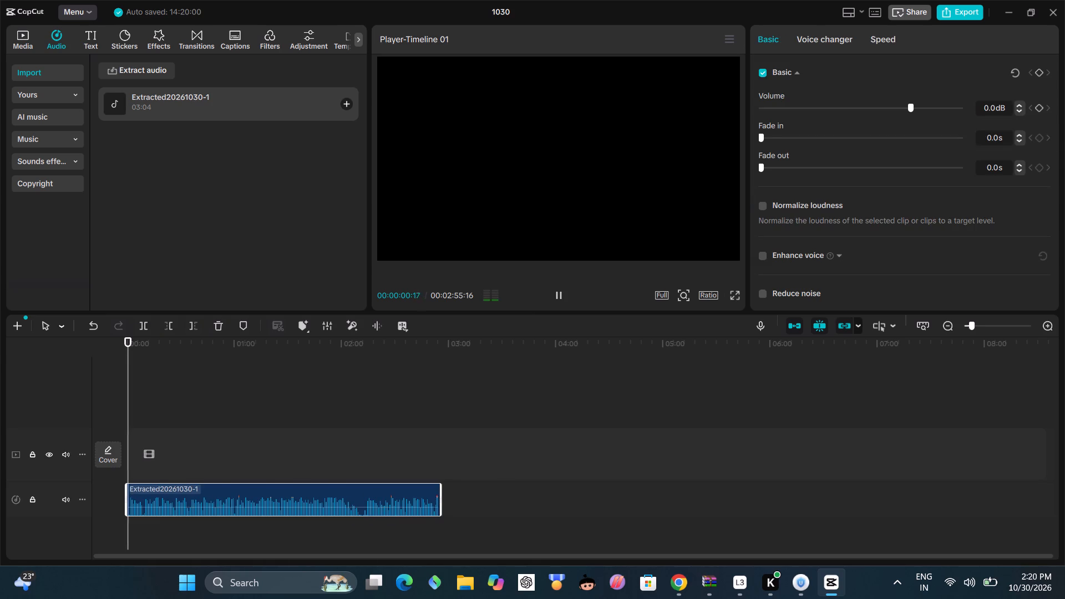
pyautogui.click(555, 289)
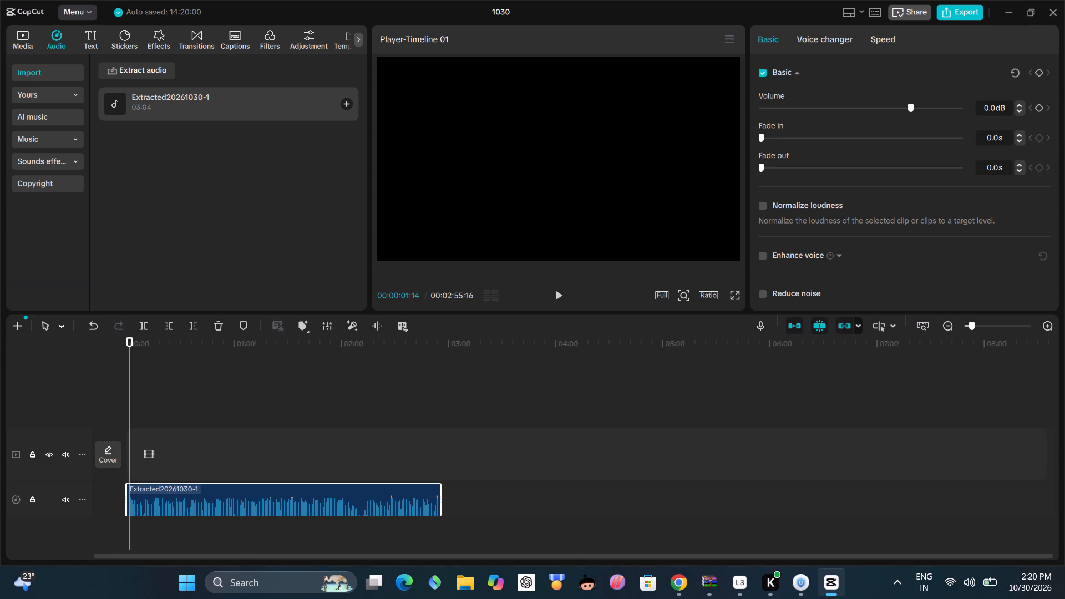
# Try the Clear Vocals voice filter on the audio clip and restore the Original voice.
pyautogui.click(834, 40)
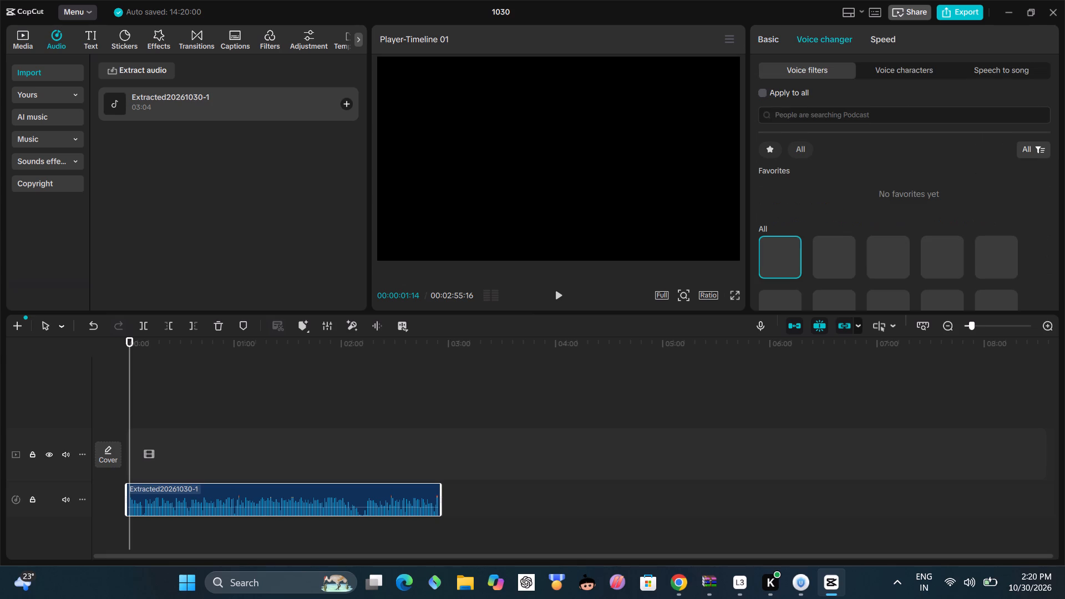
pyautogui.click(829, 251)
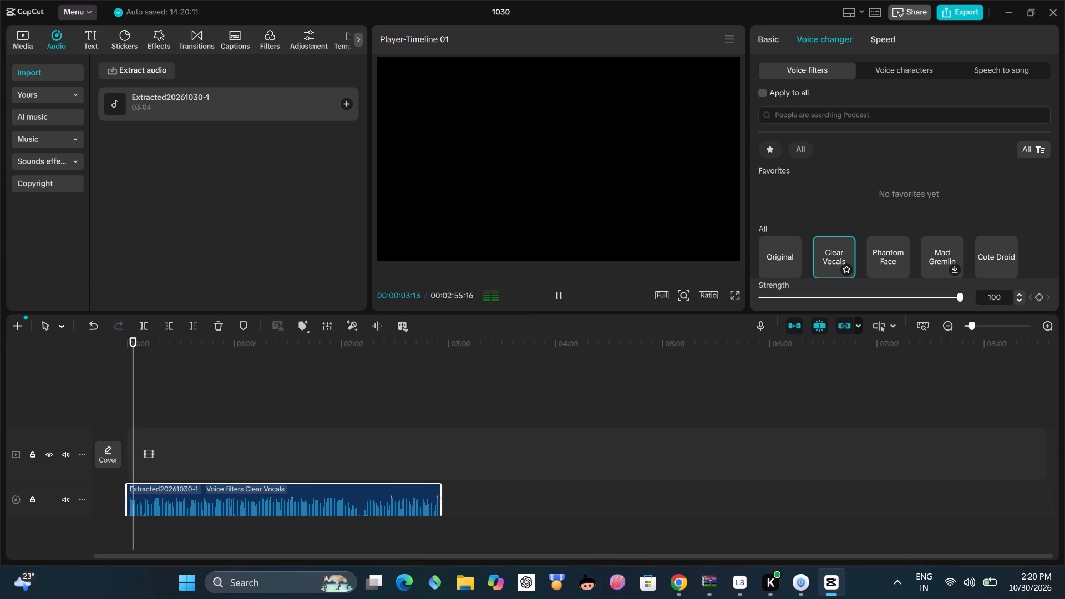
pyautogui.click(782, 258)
# Turn on voice enhancement for the audio clip and set its intensity to 100.
pyautogui.click(770, 39)
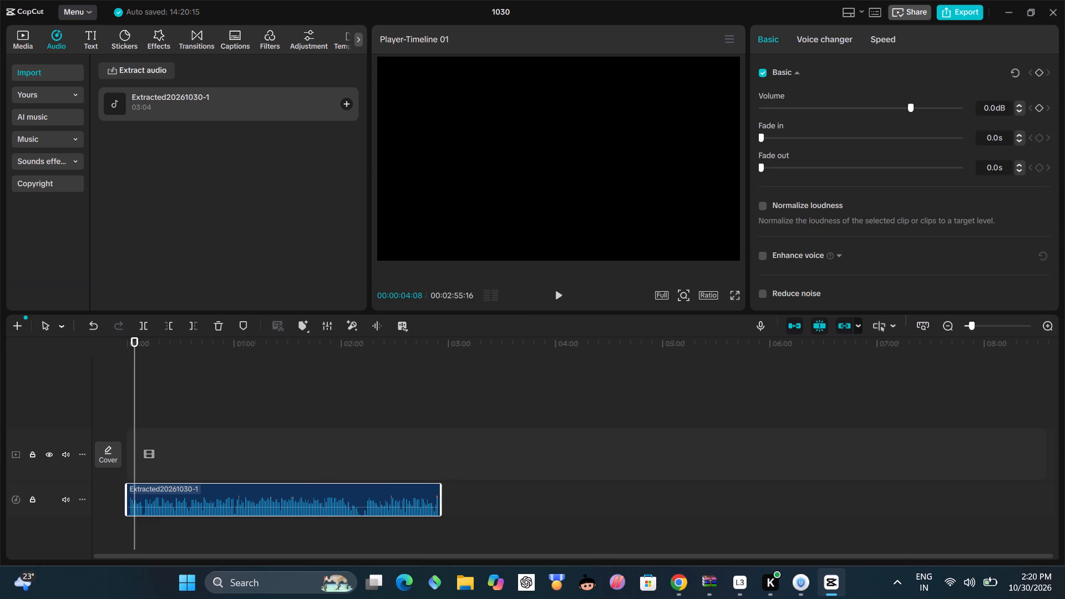
pyautogui.click(765, 257)
pyautogui.moveTo(932, 283); pyautogui.dragTo(992, 292)
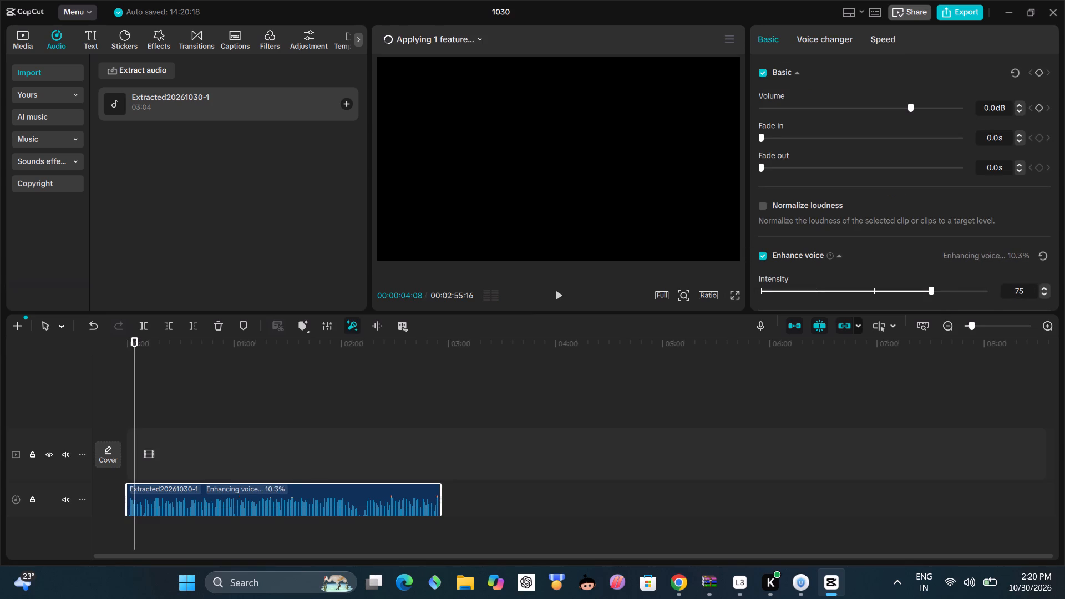
pyautogui.moveTo(992, 292); pyautogui.dragTo(1003, 288)
pyautogui.click(985, 293)
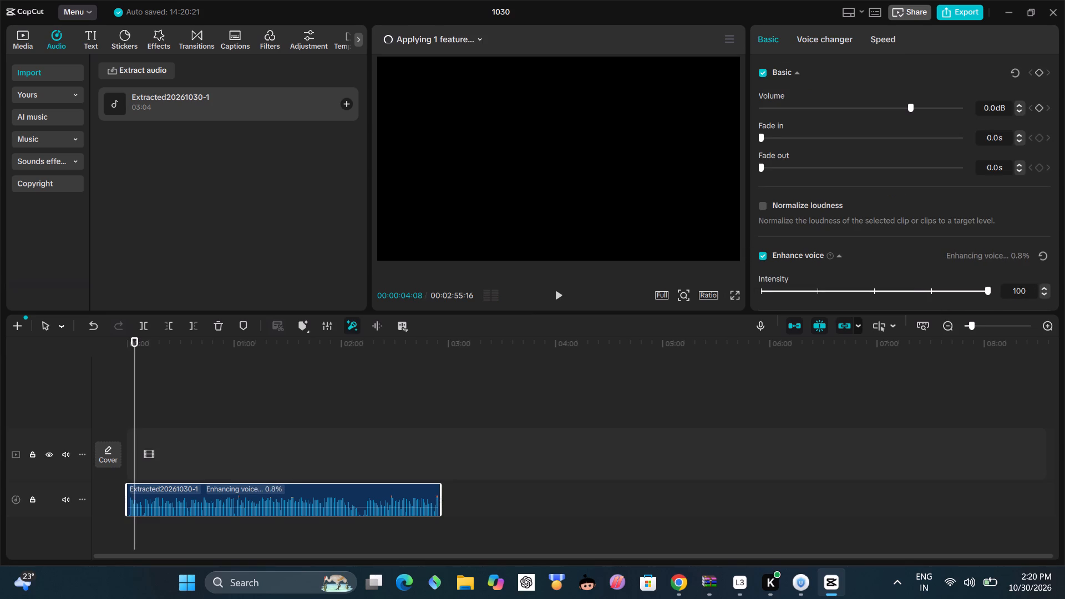
# Turn on noise reduction and voice isolation with the Keep vocal option for the audio clip.
pyautogui.scroll(-4, 895, 172)
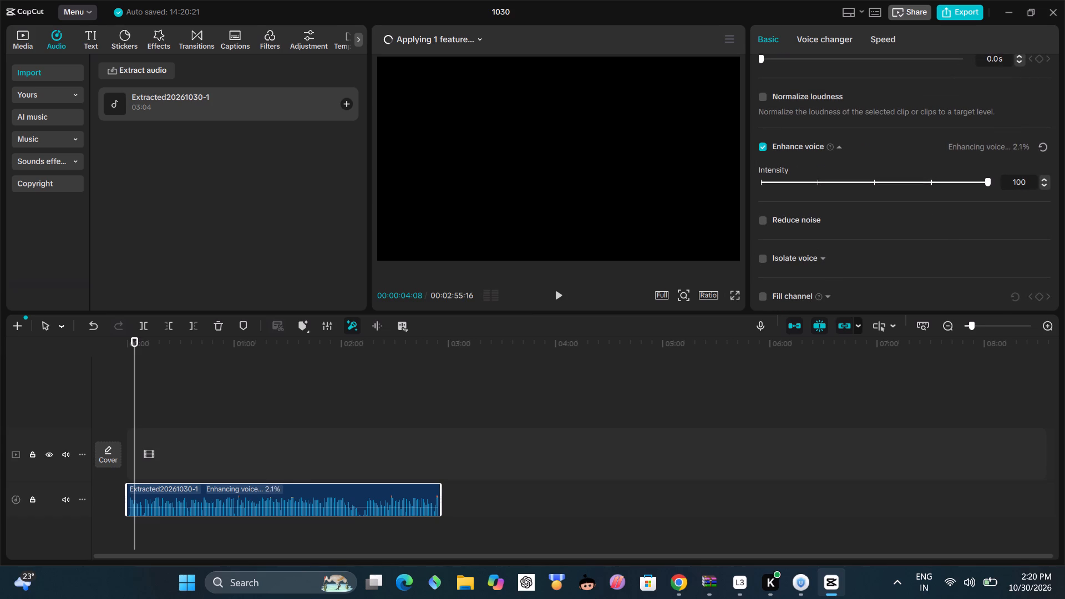
pyautogui.click(765, 222)
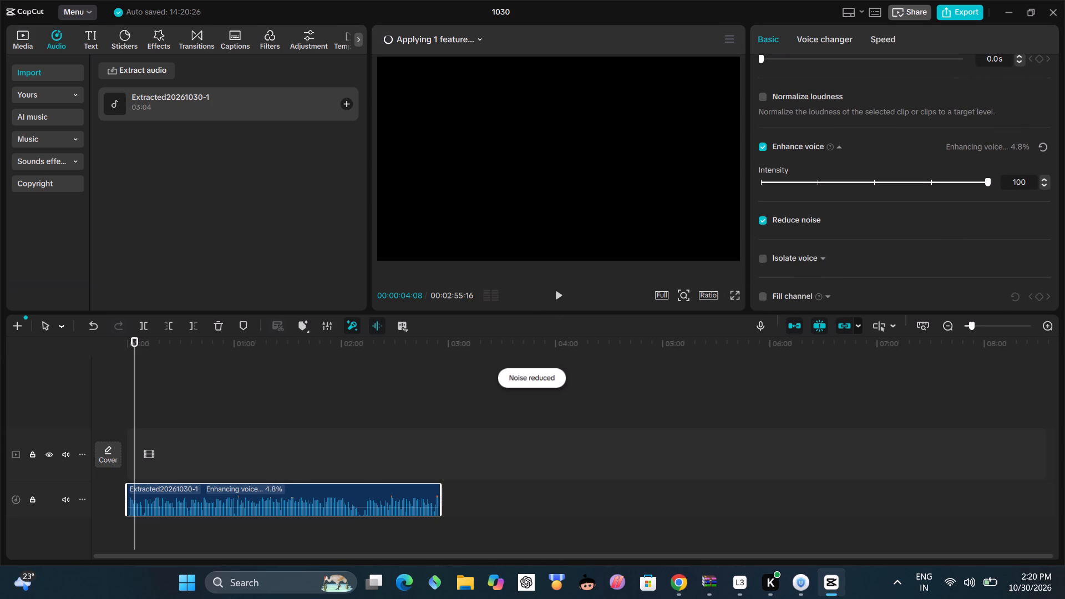
pyautogui.click(763, 257)
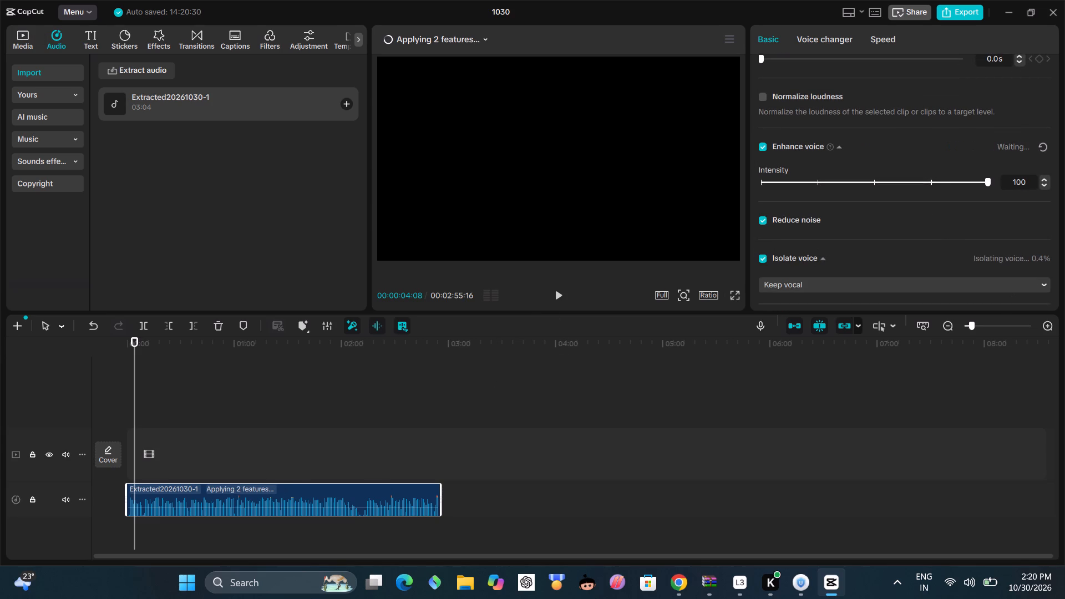
# Turn on loudness normalization for the audio clip.
pyautogui.scroll(3, 787, 233)
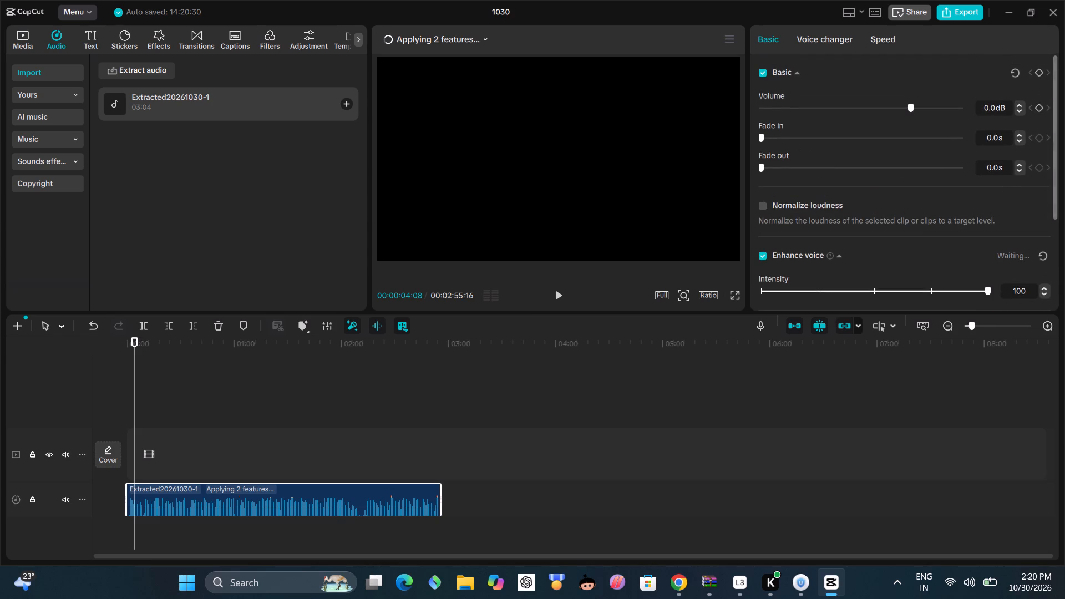
pyautogui.scroll(-1, 788, 237)
pyautogui.click(763, 162)
pyautogui.click(763, 158)
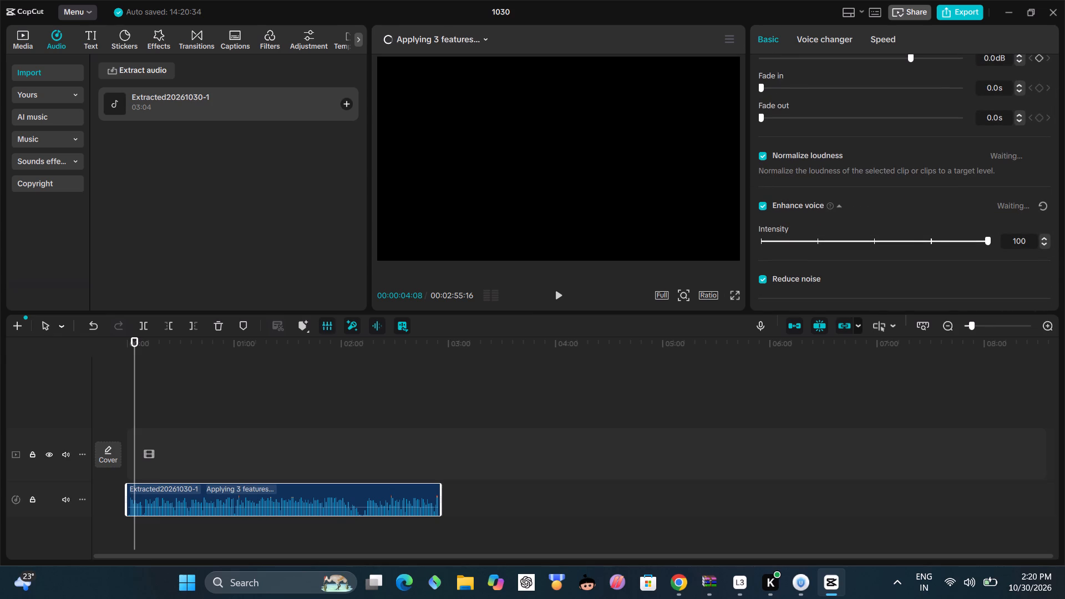
pyautogui.scroll(-8, 867, 134)
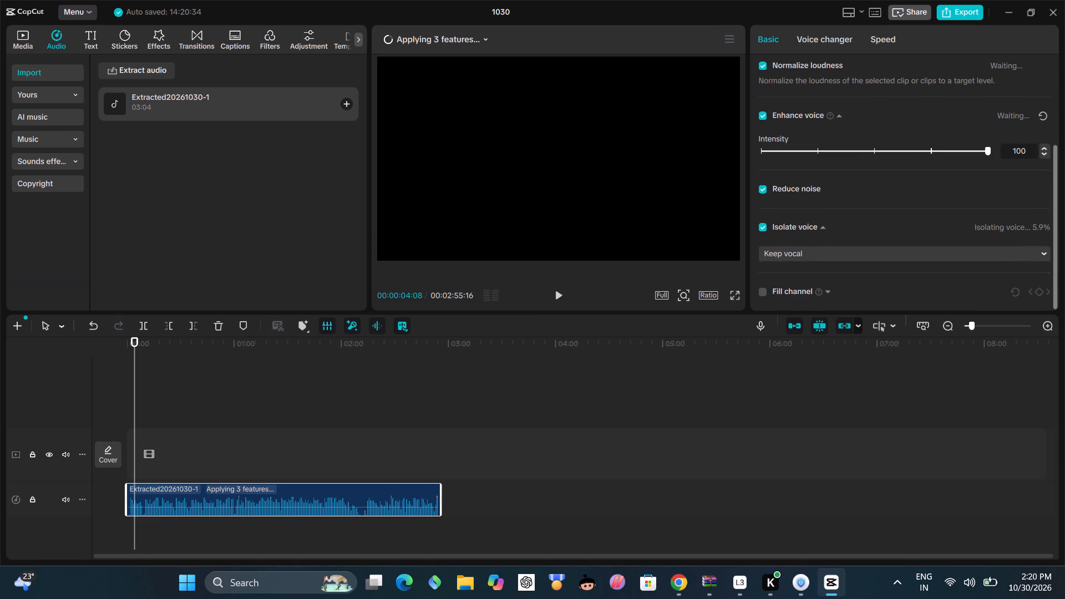
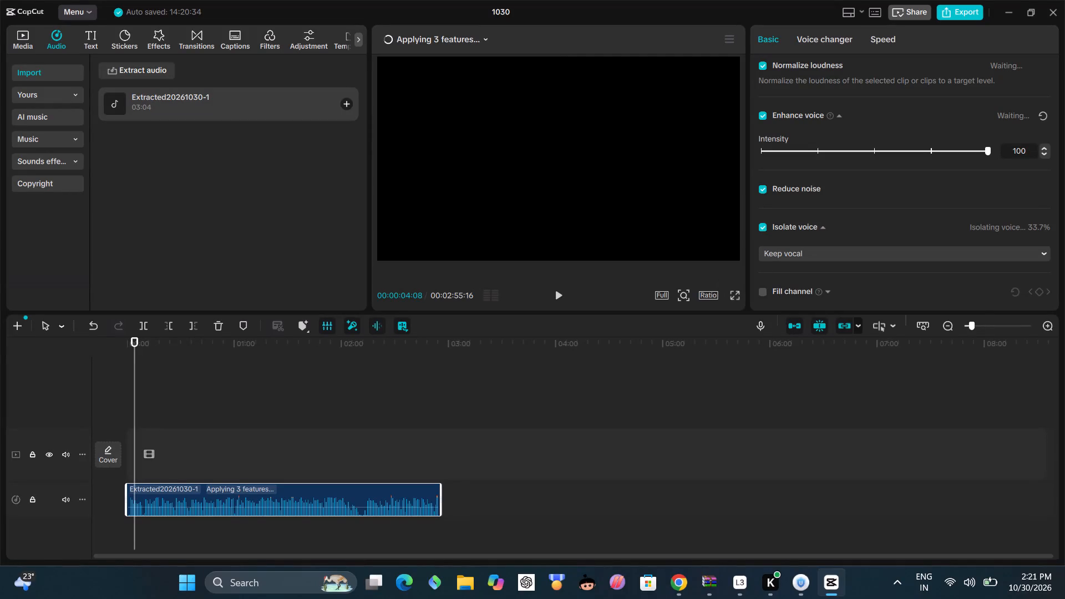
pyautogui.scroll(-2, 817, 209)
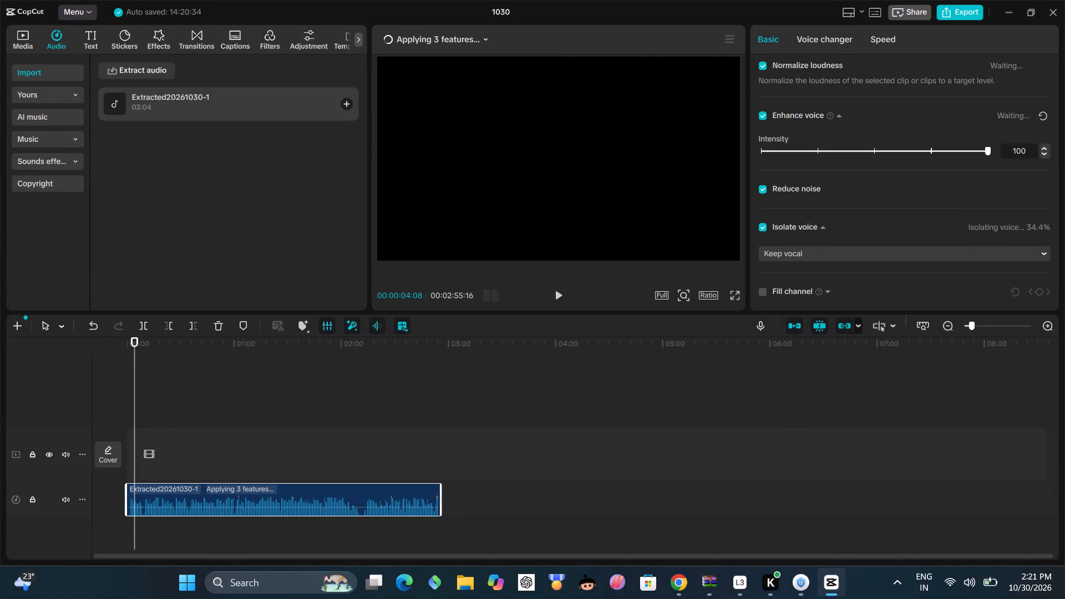
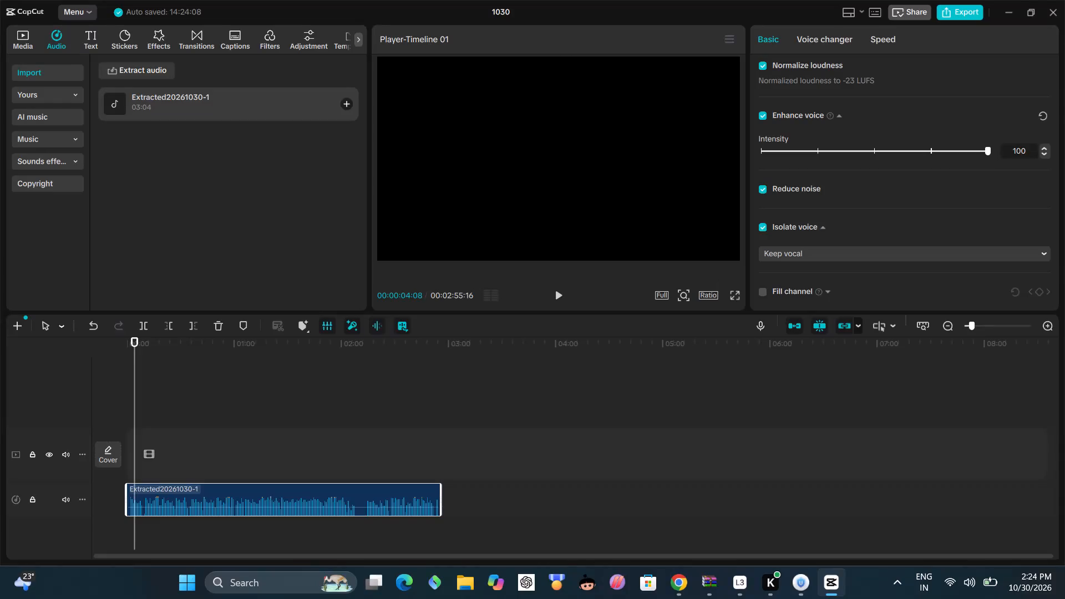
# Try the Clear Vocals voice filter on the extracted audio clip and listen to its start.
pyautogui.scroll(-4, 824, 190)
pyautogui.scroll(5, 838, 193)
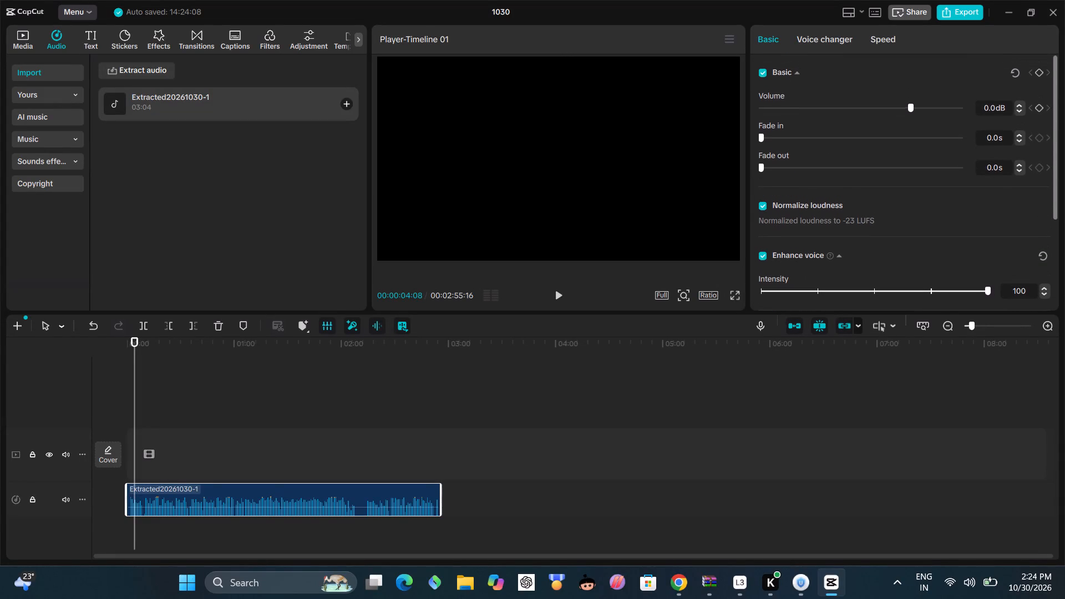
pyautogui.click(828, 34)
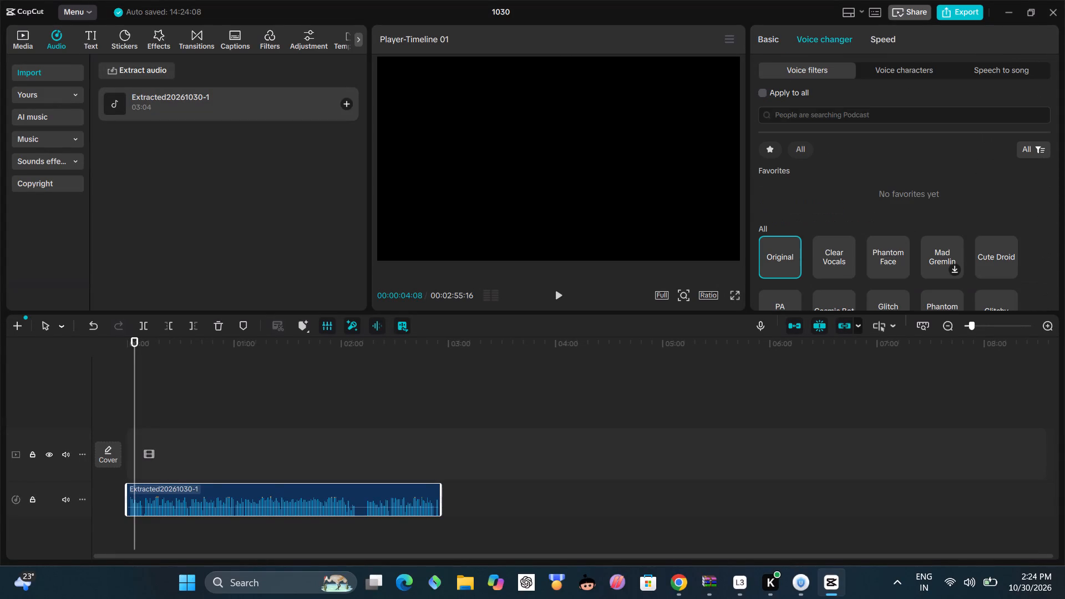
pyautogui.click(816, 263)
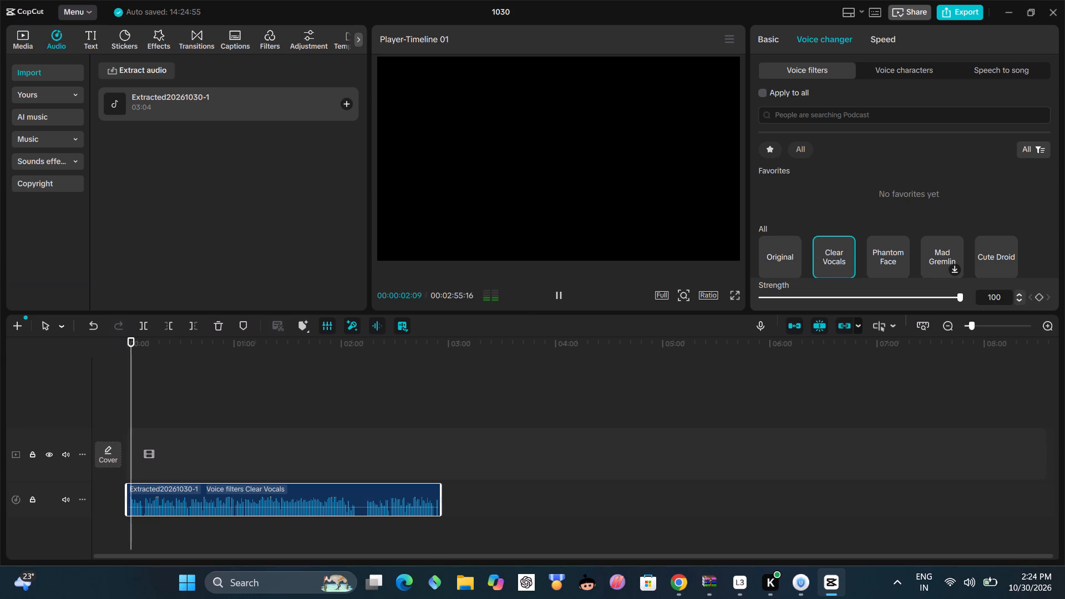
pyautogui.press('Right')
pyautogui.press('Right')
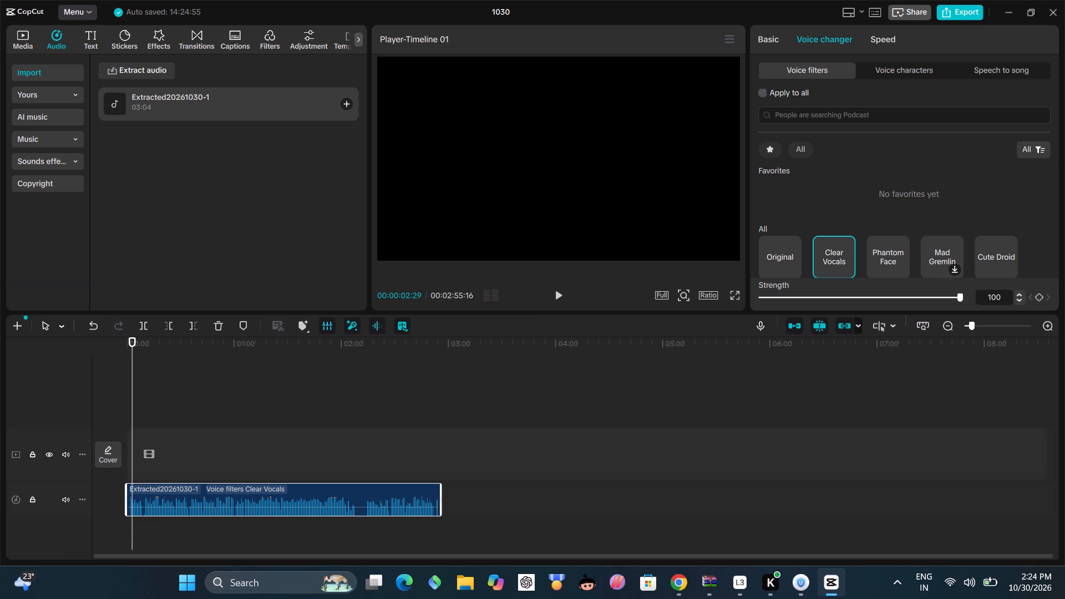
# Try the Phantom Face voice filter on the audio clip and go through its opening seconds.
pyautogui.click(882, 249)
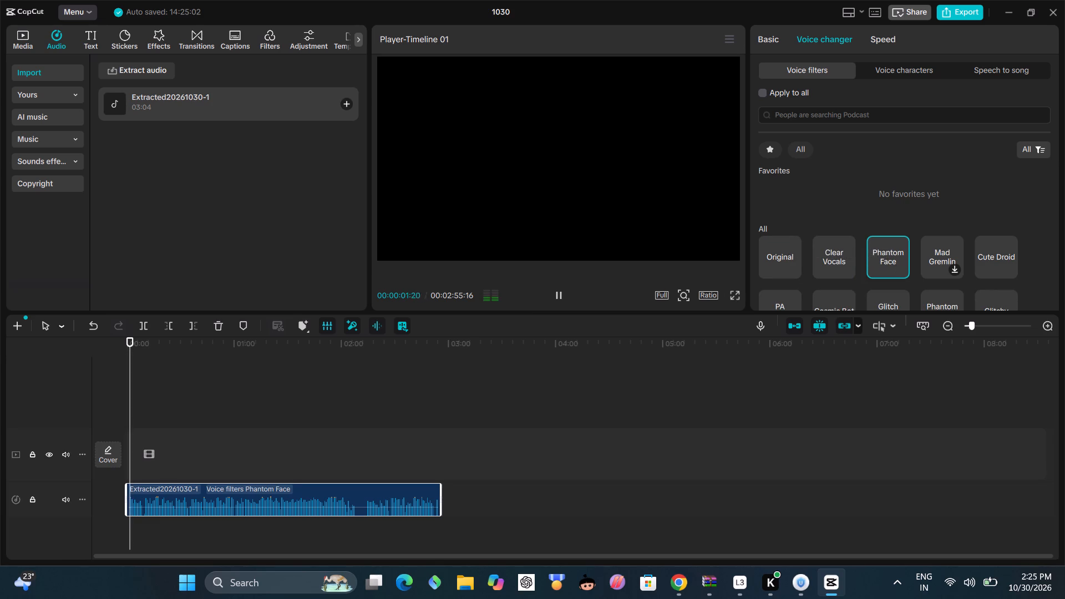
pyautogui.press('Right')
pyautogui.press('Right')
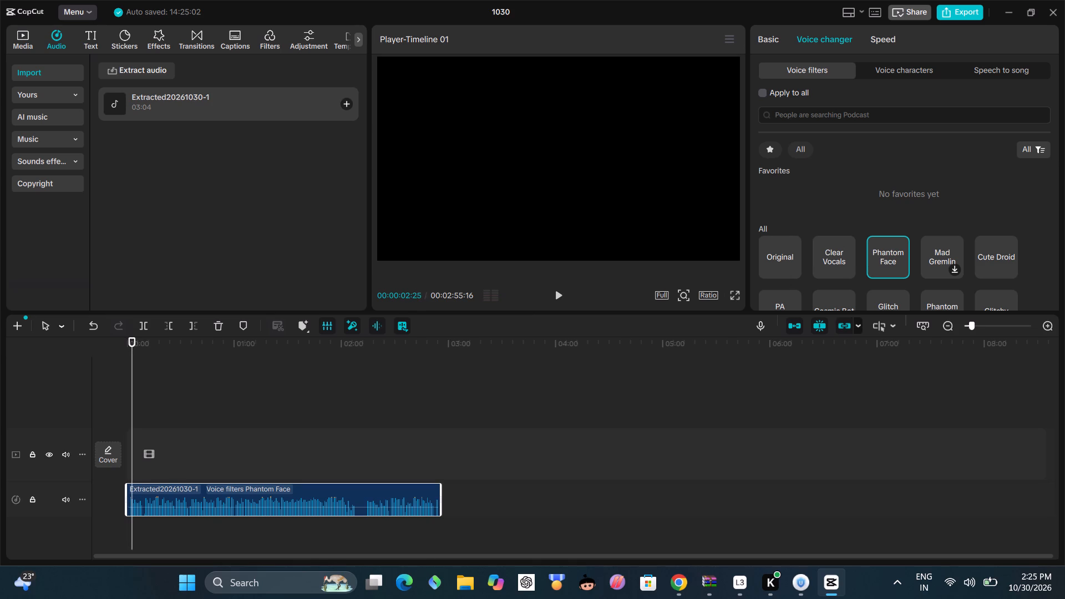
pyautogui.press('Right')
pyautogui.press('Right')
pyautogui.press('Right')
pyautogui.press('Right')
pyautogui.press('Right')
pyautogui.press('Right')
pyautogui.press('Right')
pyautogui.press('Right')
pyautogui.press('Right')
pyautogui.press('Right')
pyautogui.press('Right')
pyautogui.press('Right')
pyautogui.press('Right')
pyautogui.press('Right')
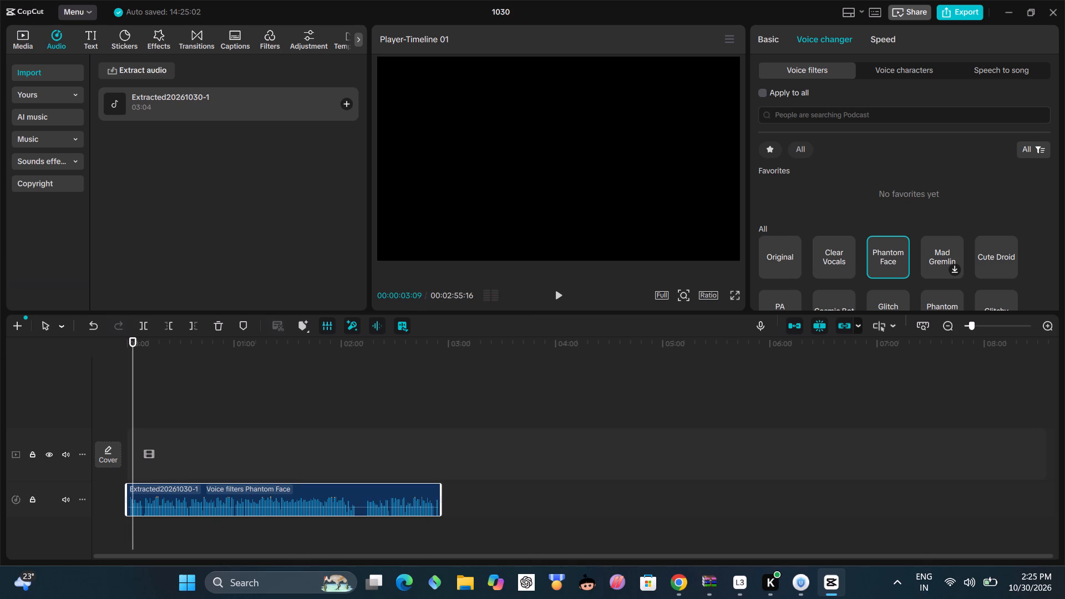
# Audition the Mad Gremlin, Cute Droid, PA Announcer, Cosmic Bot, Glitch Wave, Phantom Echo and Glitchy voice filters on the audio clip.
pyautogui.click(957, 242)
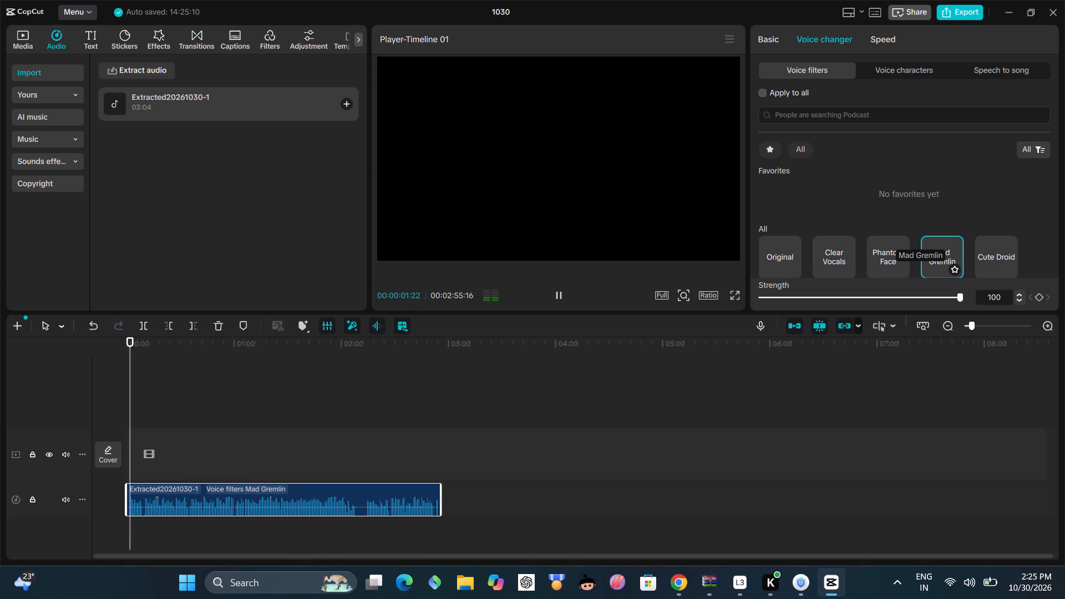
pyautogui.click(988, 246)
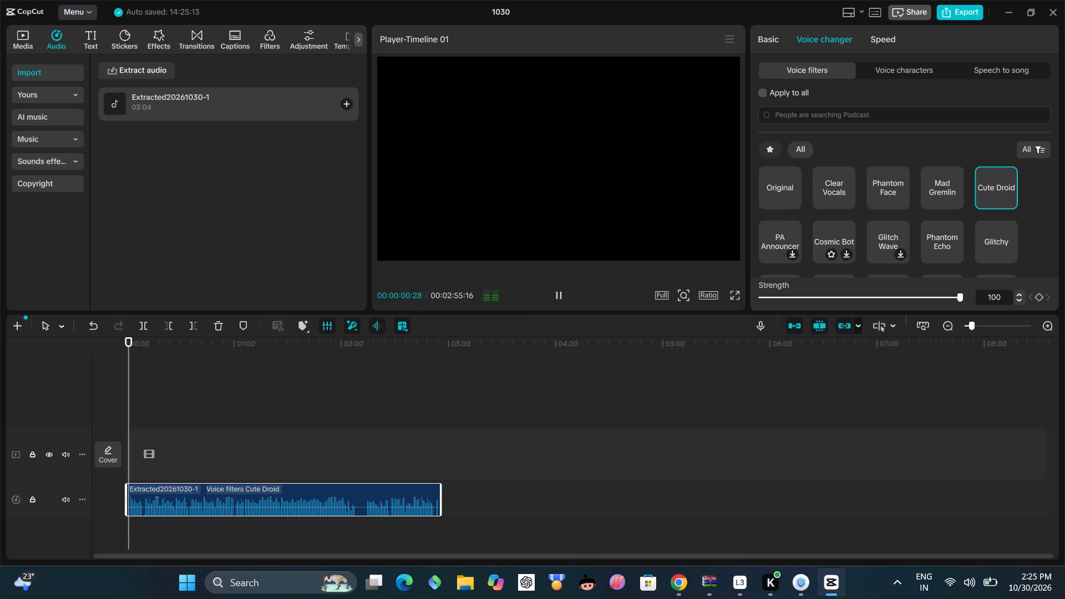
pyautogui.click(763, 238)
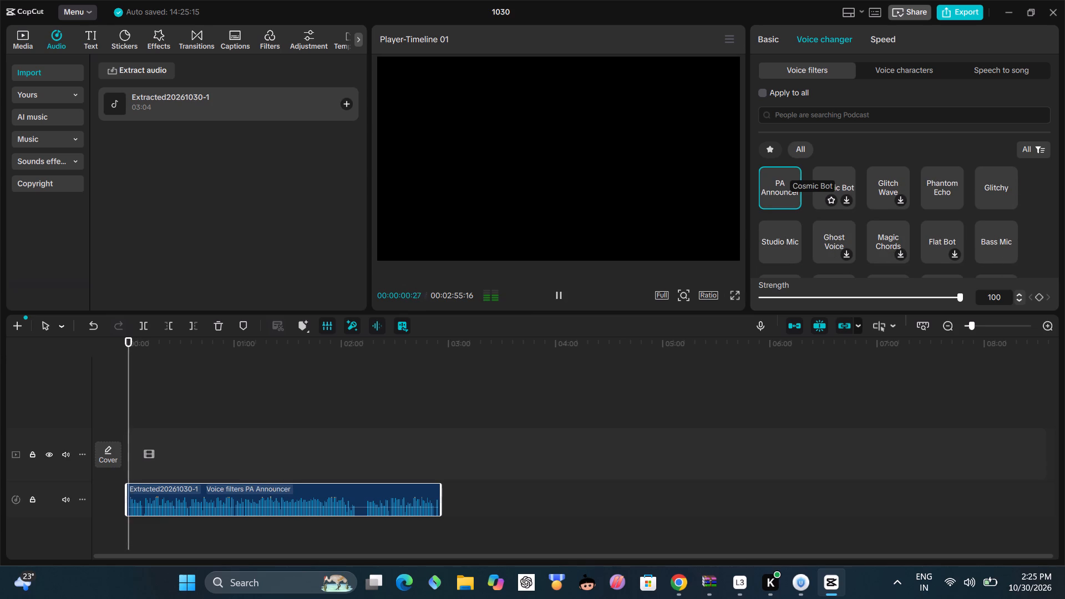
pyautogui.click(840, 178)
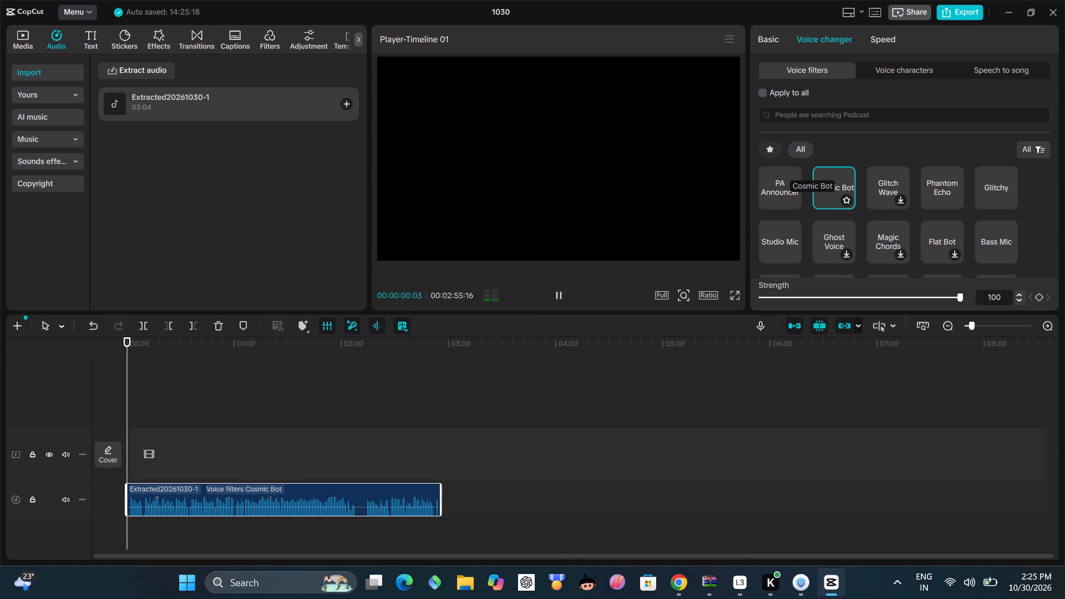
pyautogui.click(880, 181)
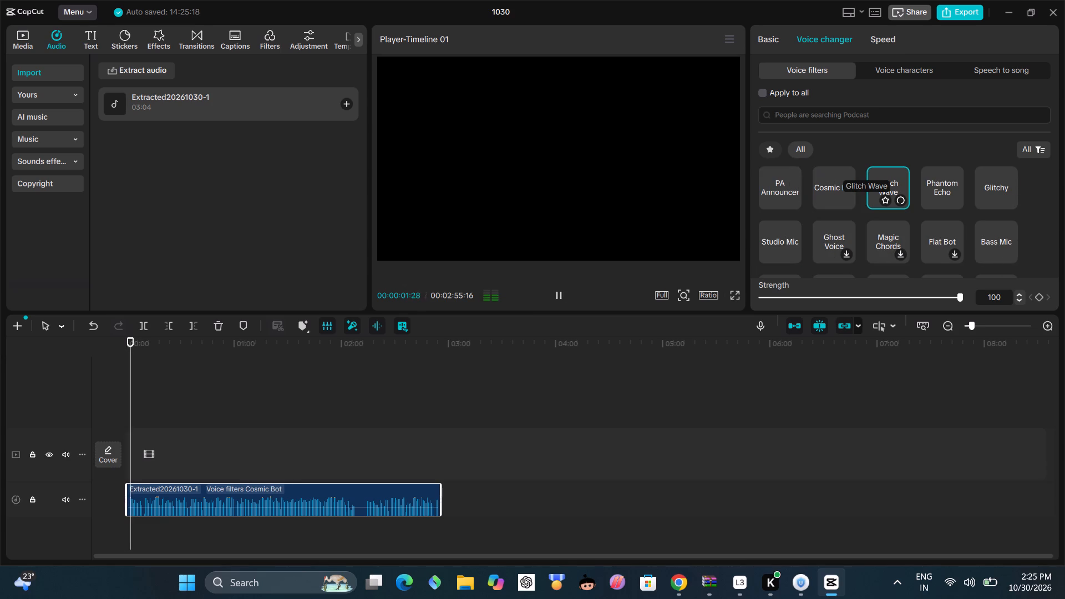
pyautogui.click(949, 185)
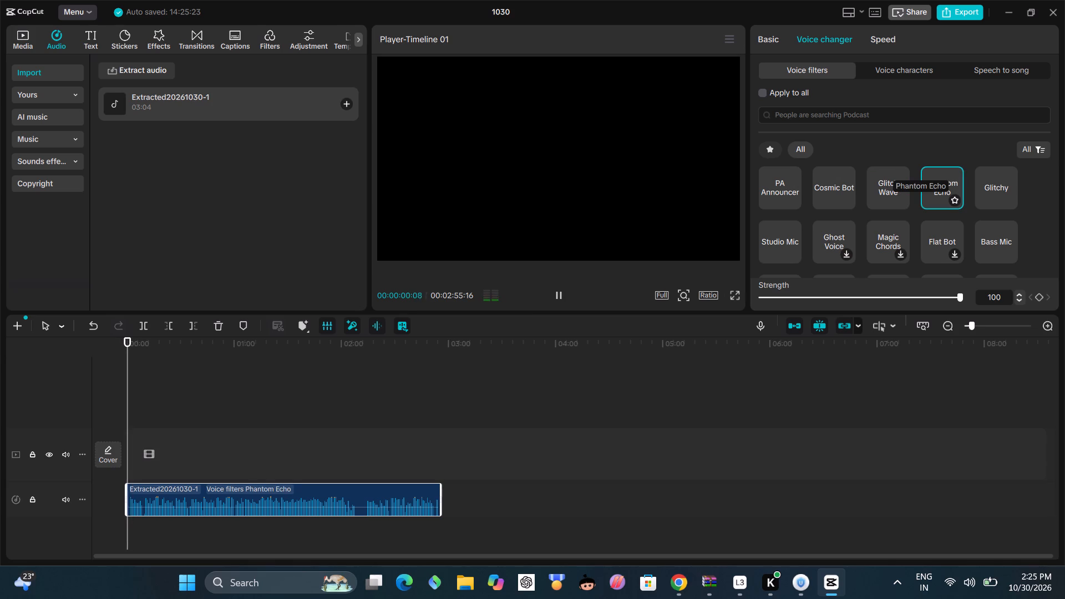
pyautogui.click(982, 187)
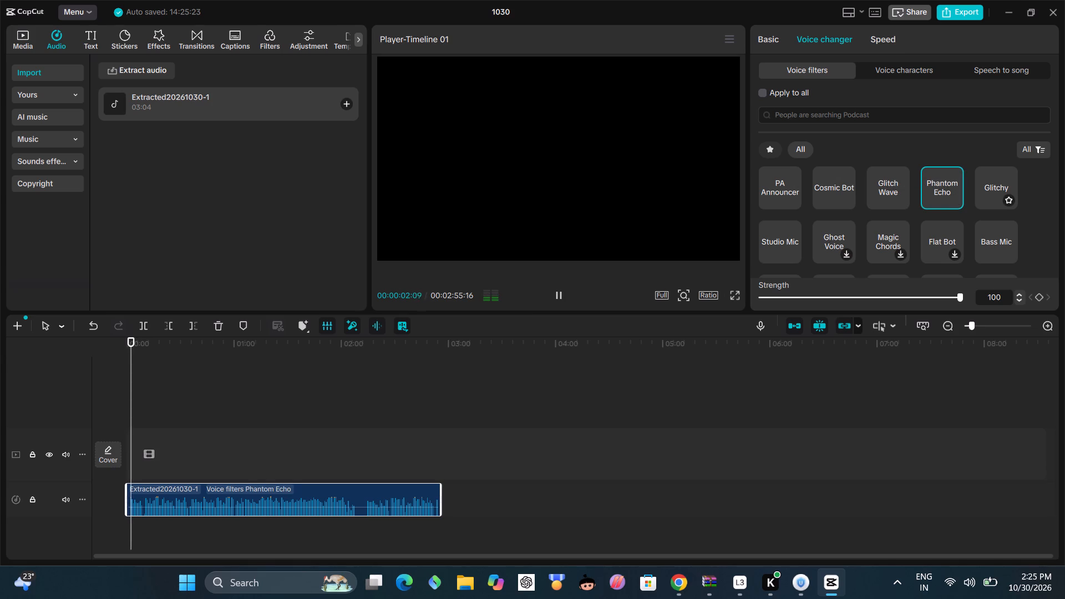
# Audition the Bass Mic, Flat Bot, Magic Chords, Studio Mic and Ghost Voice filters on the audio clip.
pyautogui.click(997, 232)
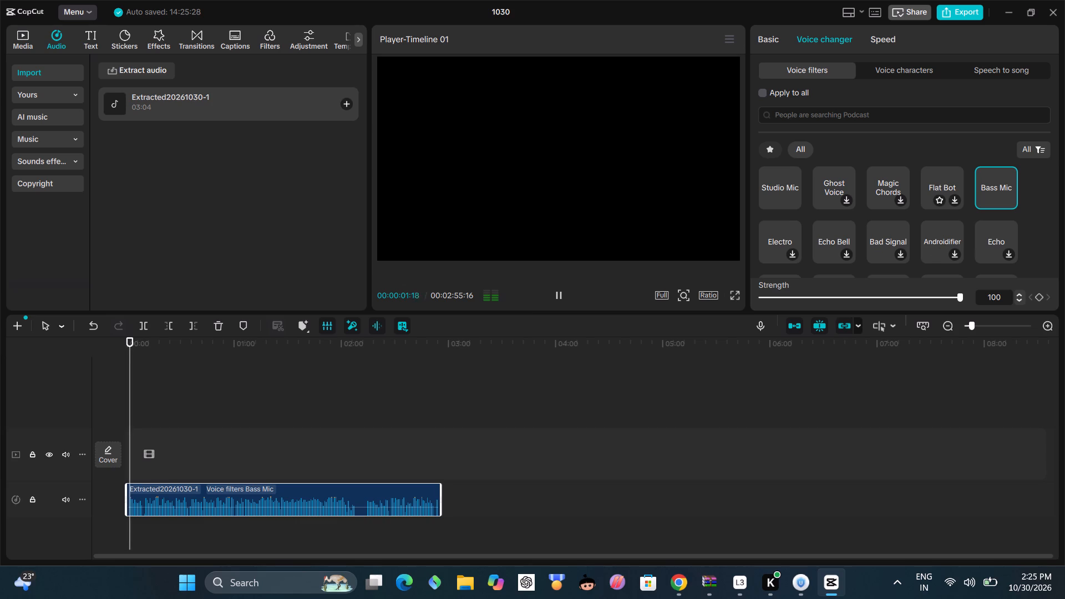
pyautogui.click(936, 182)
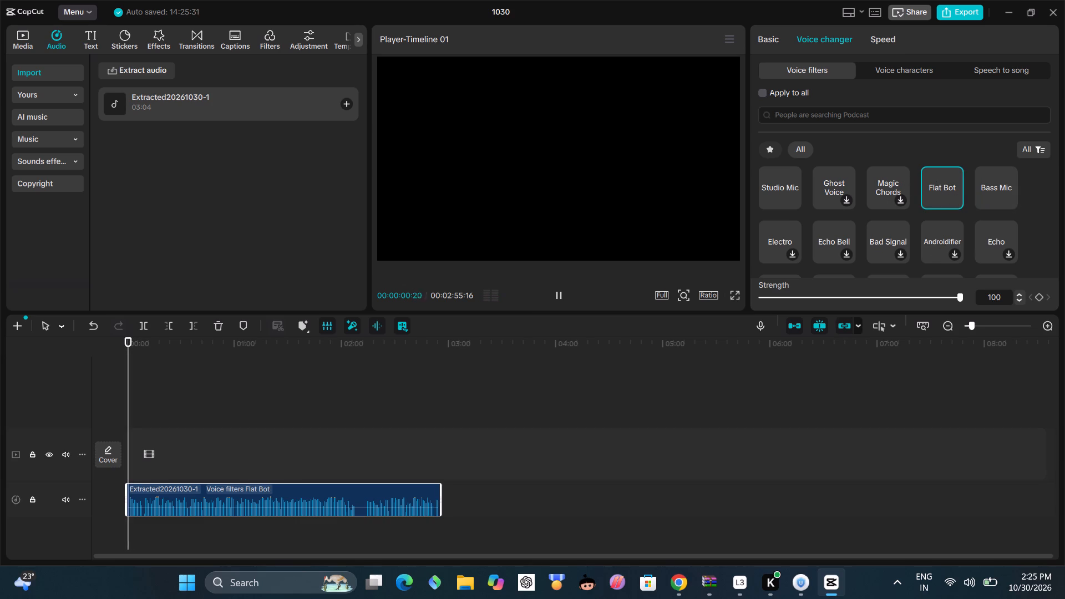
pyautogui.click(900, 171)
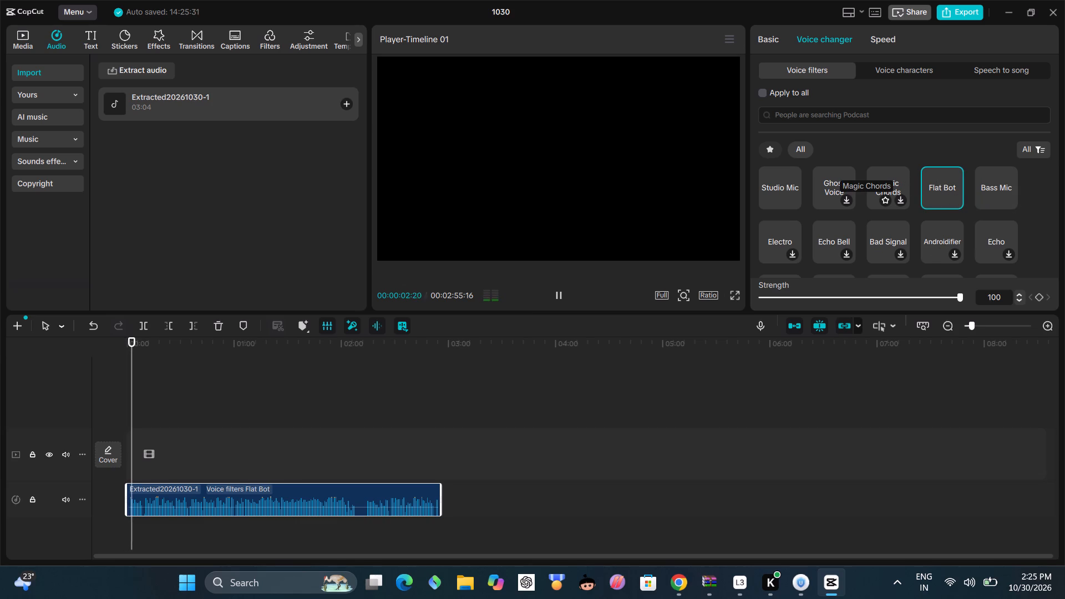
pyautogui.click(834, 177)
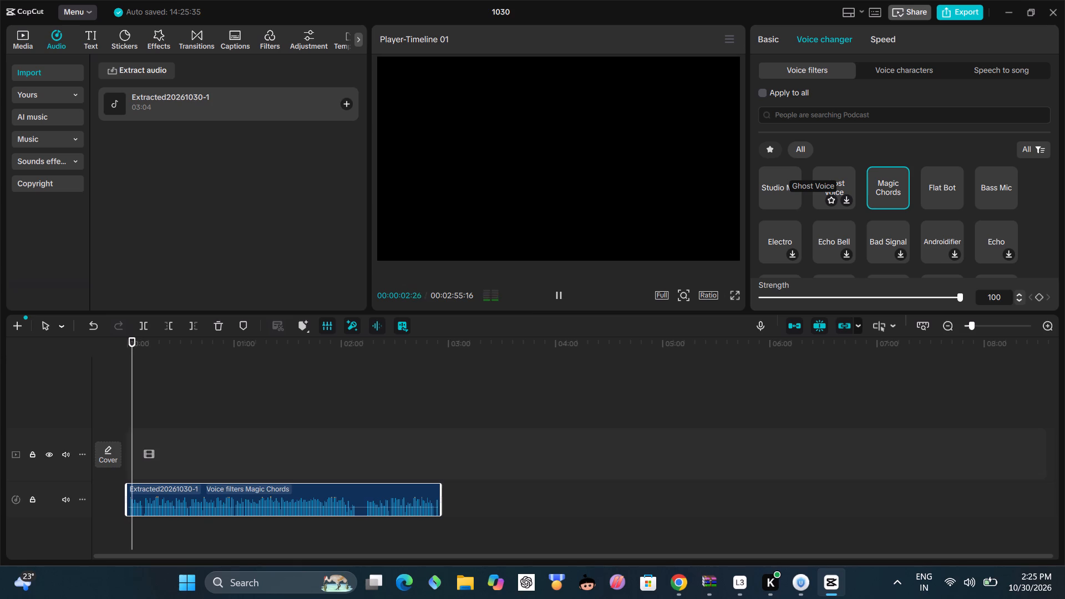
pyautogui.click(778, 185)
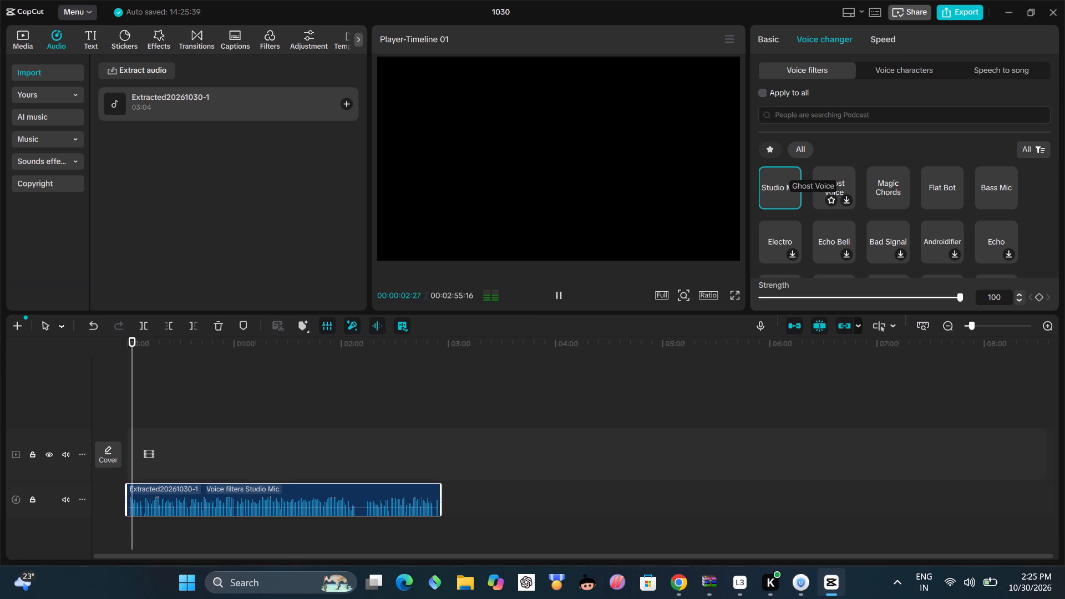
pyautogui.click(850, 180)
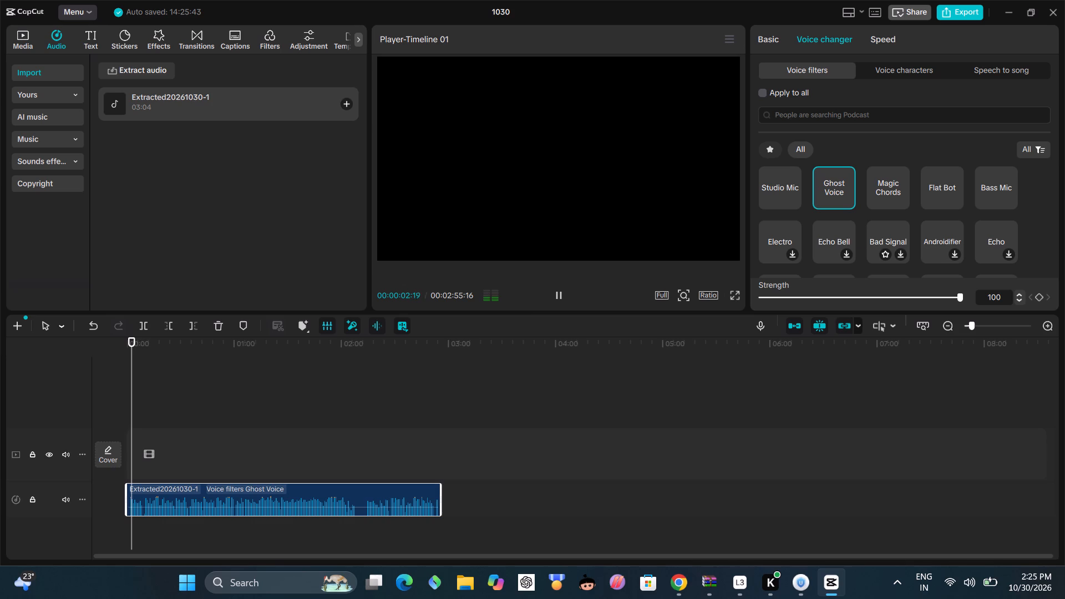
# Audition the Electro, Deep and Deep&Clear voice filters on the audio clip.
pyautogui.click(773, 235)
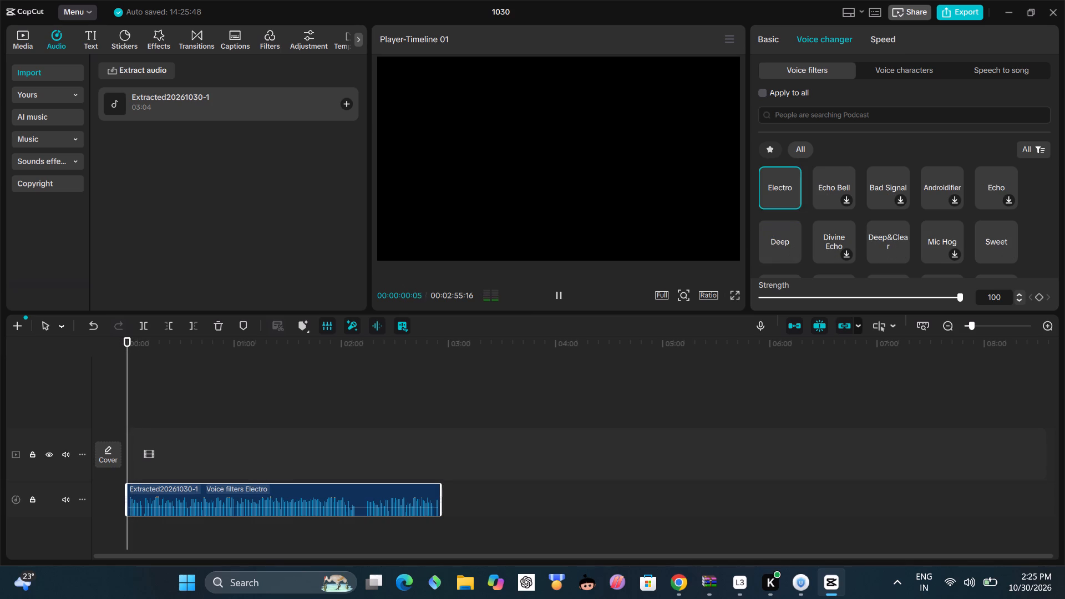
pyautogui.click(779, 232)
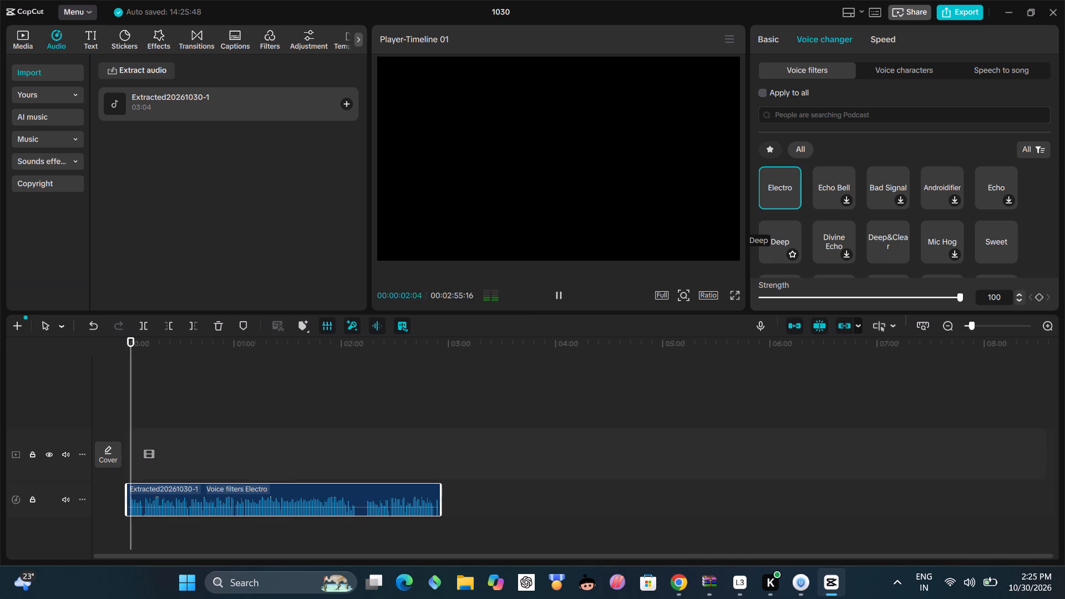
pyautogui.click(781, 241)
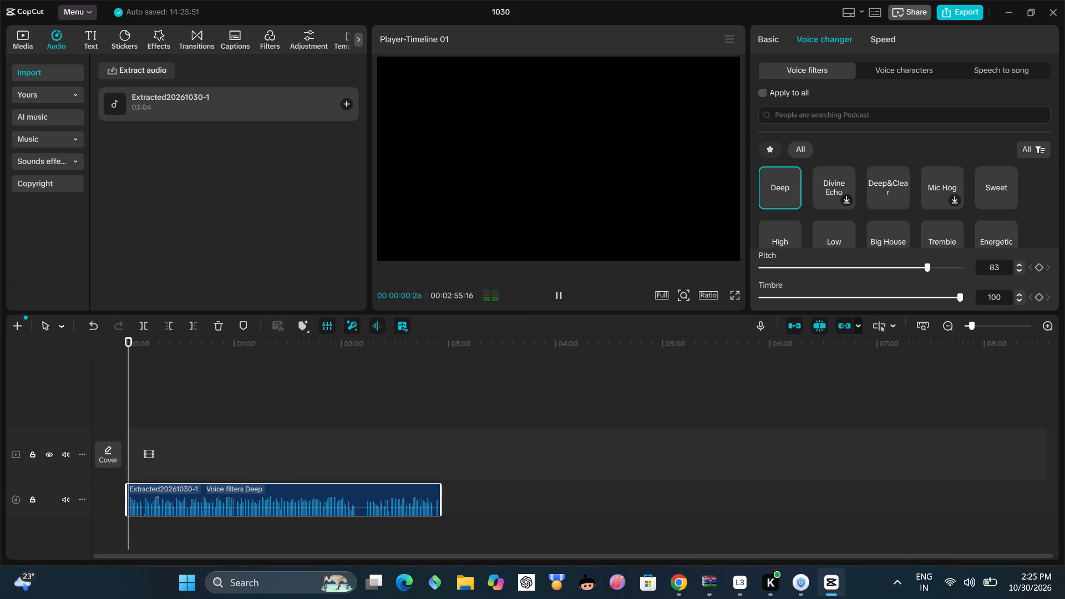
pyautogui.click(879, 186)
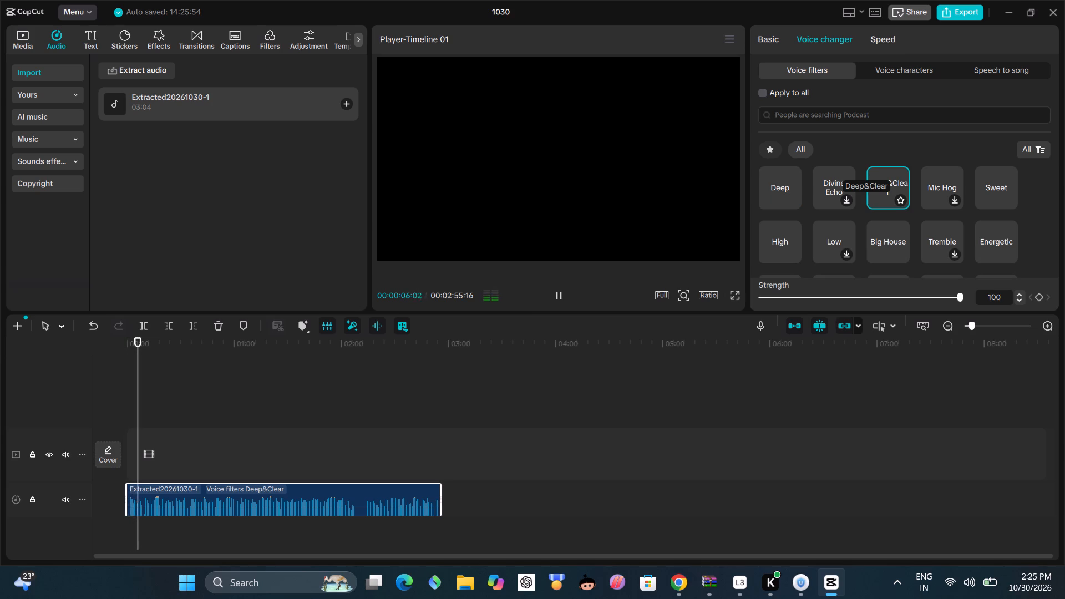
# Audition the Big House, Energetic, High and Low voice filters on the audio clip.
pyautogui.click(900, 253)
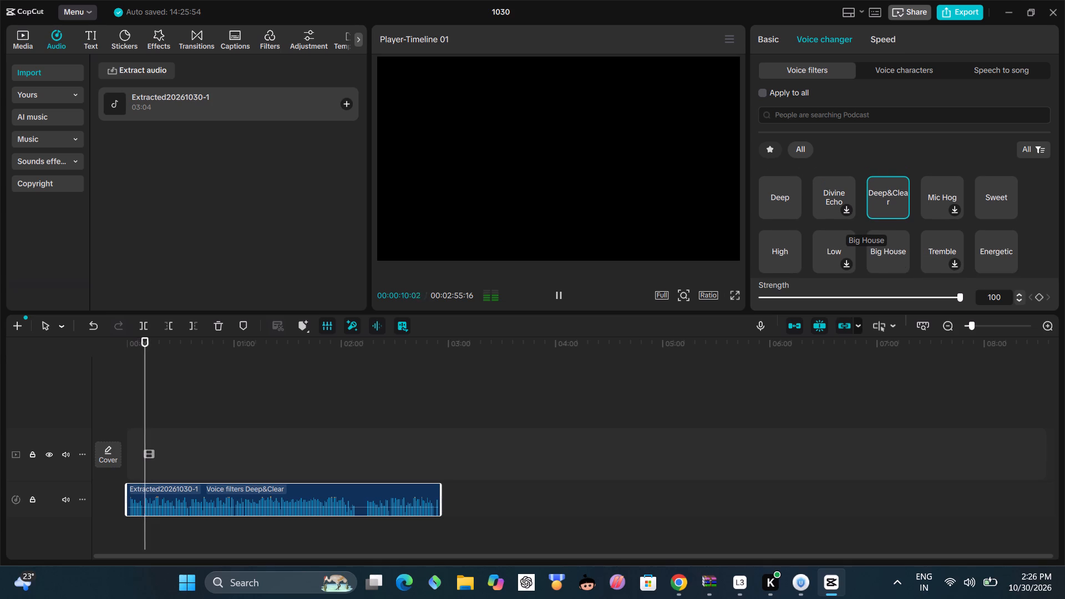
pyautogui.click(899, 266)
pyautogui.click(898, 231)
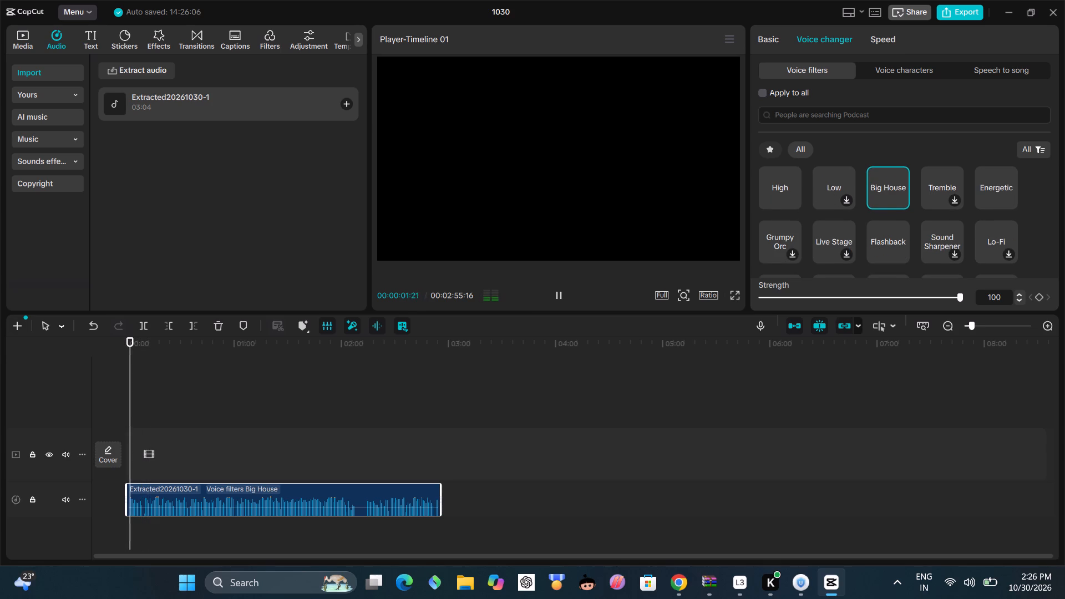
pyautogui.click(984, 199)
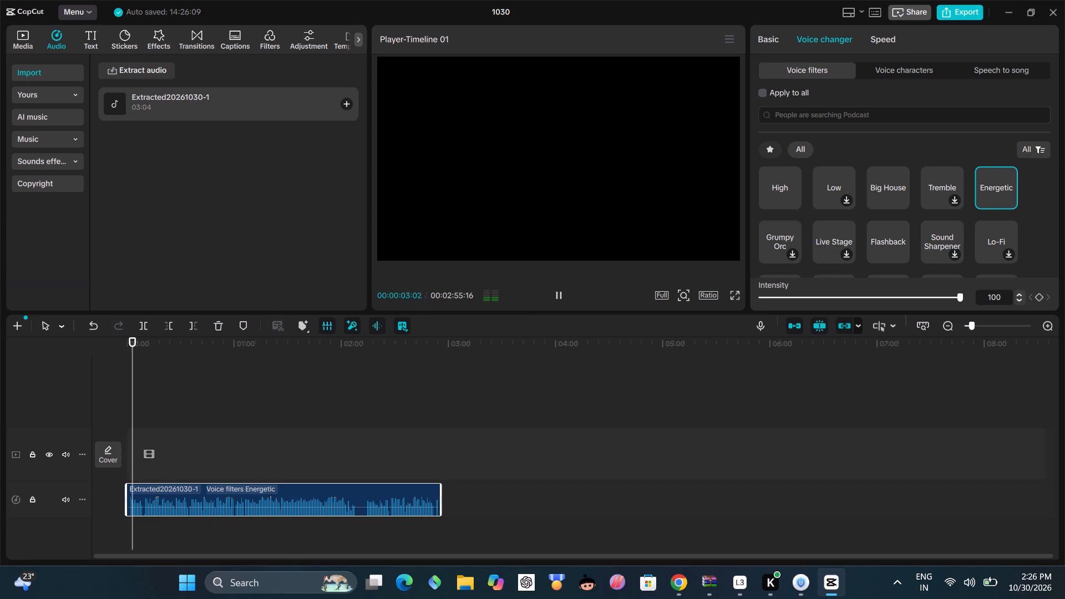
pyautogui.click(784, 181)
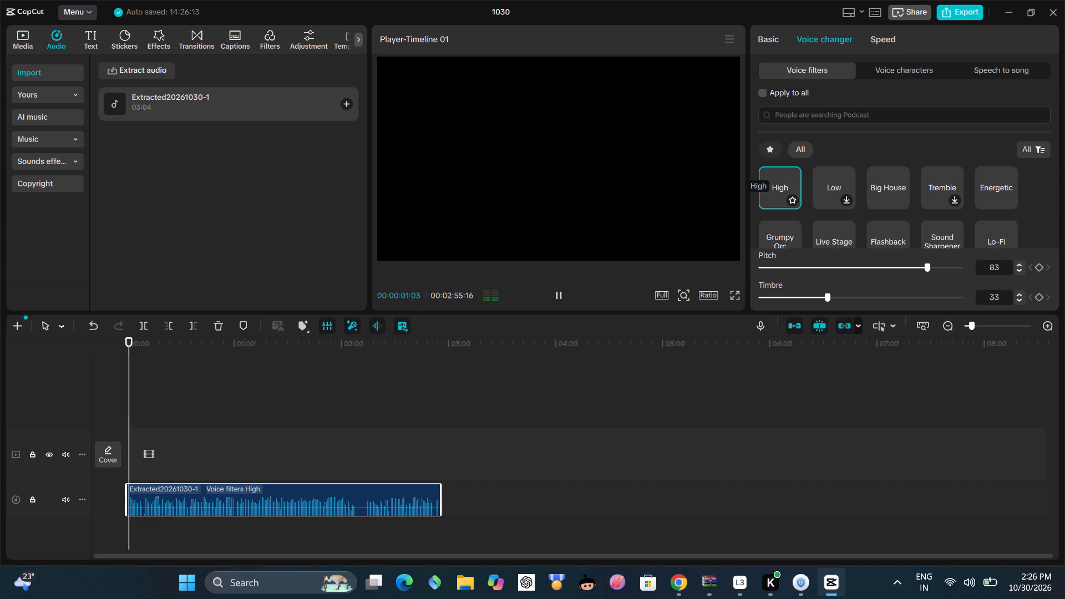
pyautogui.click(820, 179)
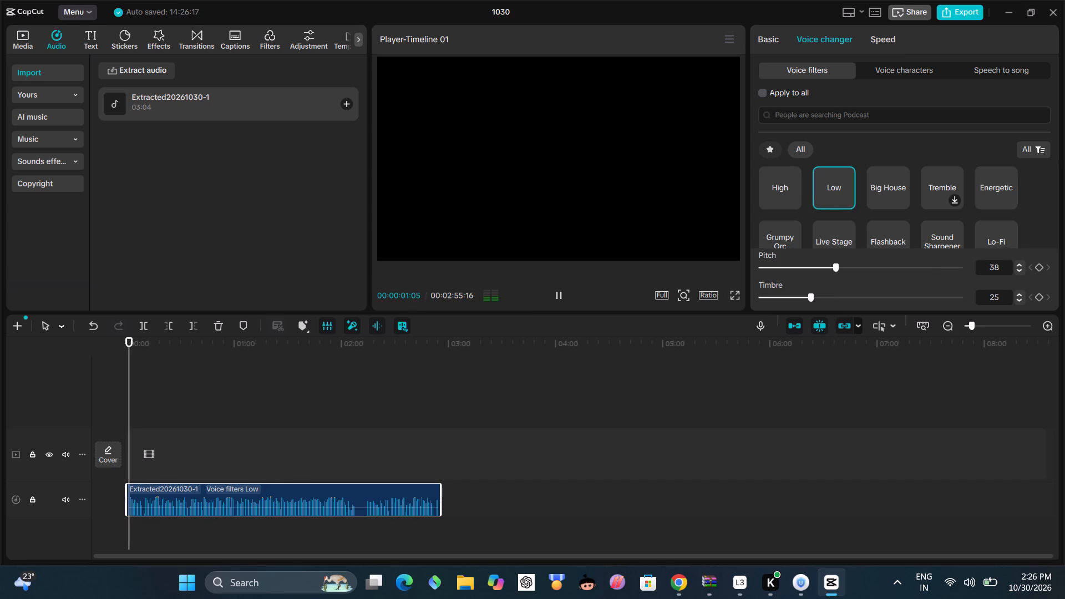
# Apply the Clear Vocals voice filter to the extracted audio clip and play it back.
pyautogui.scroll(-1, 854, 215)
pyautogui.scroll(3, 856, 215)
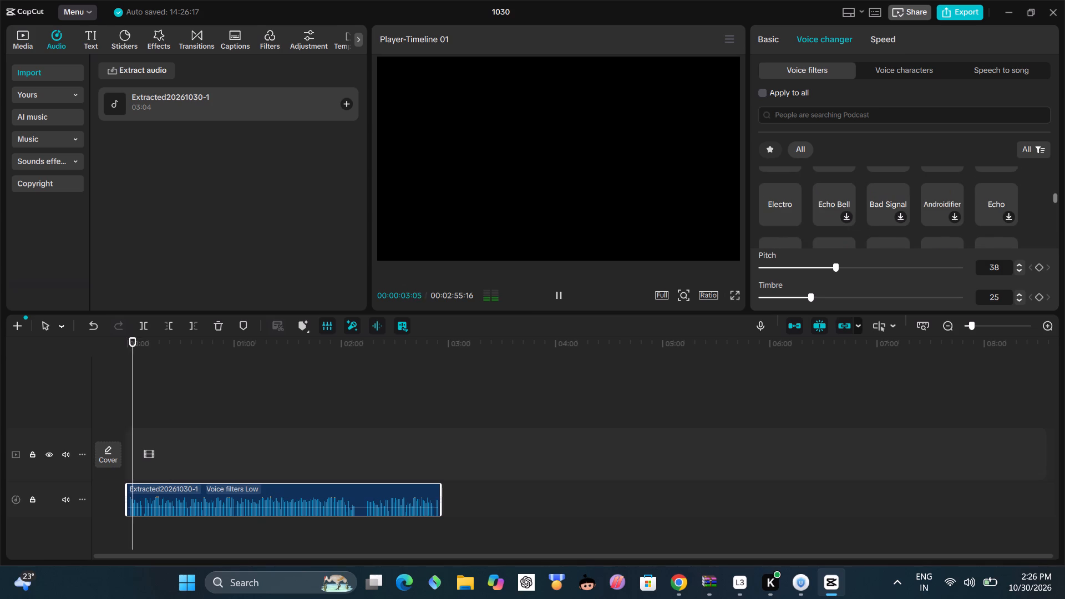
pyautogui.scroll(3, 856, 215)
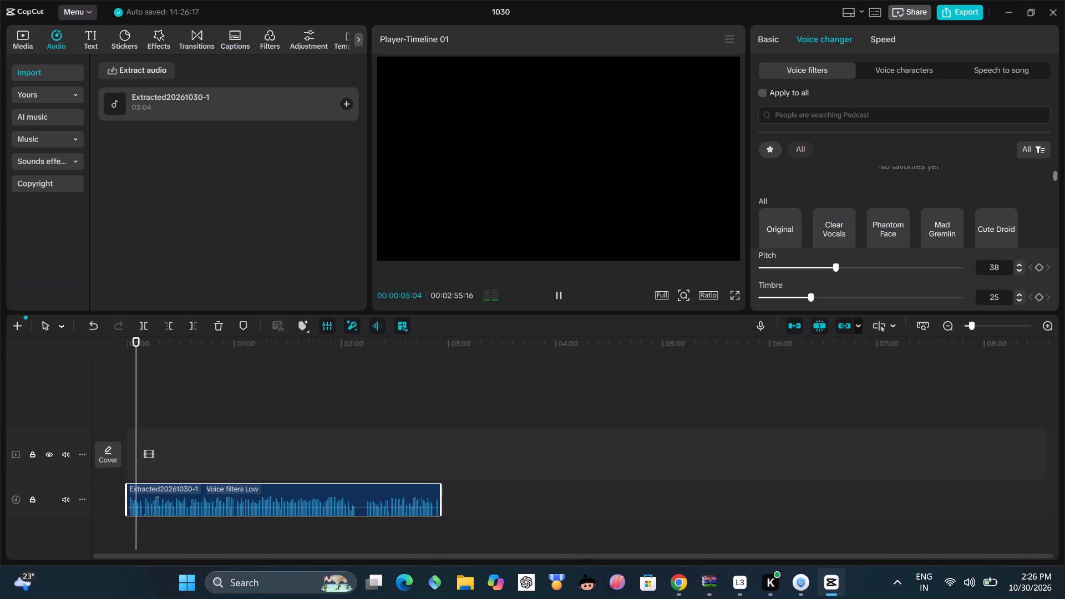
pyautogui.click(829, 222)
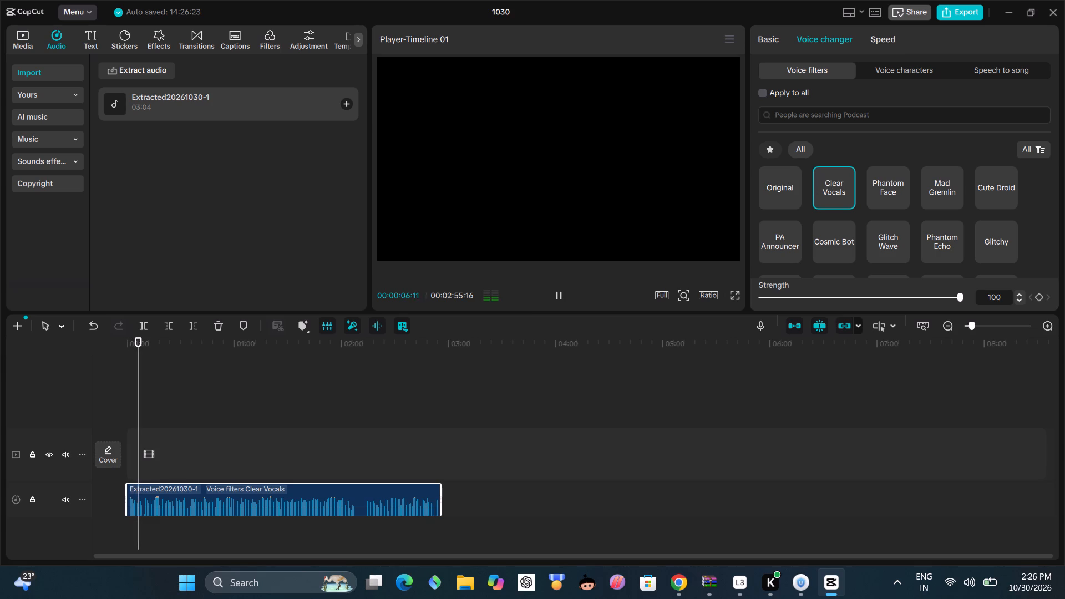
# Replace the clip's Clear Vocals filter with the Deep&Clear voice filter and play it back.
pyautogui.scroll(-3, 845, 223)
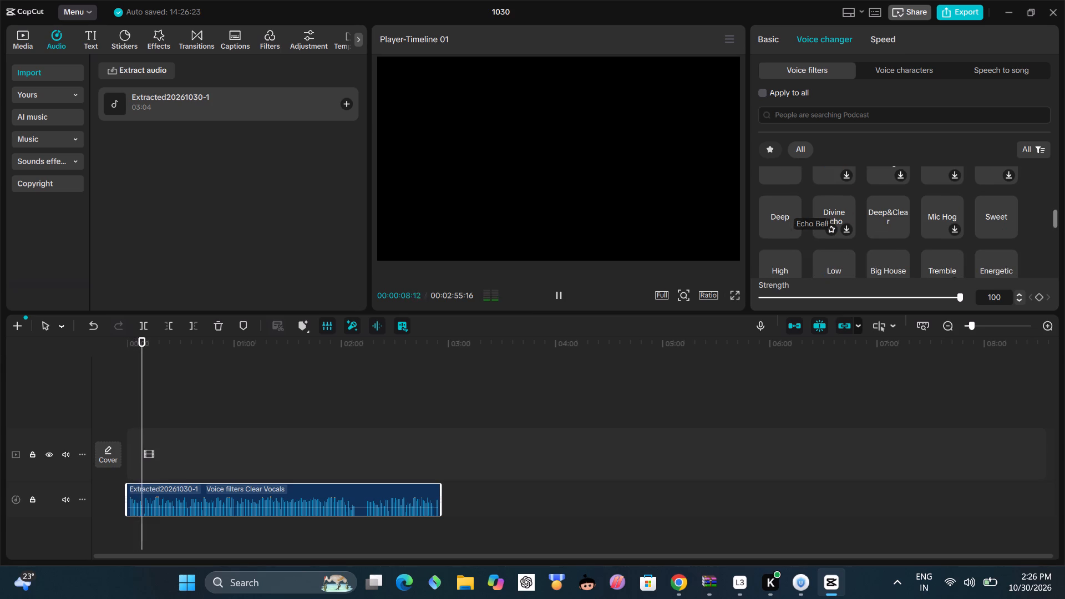
pyautogui.scroll(-1, 910, 233)
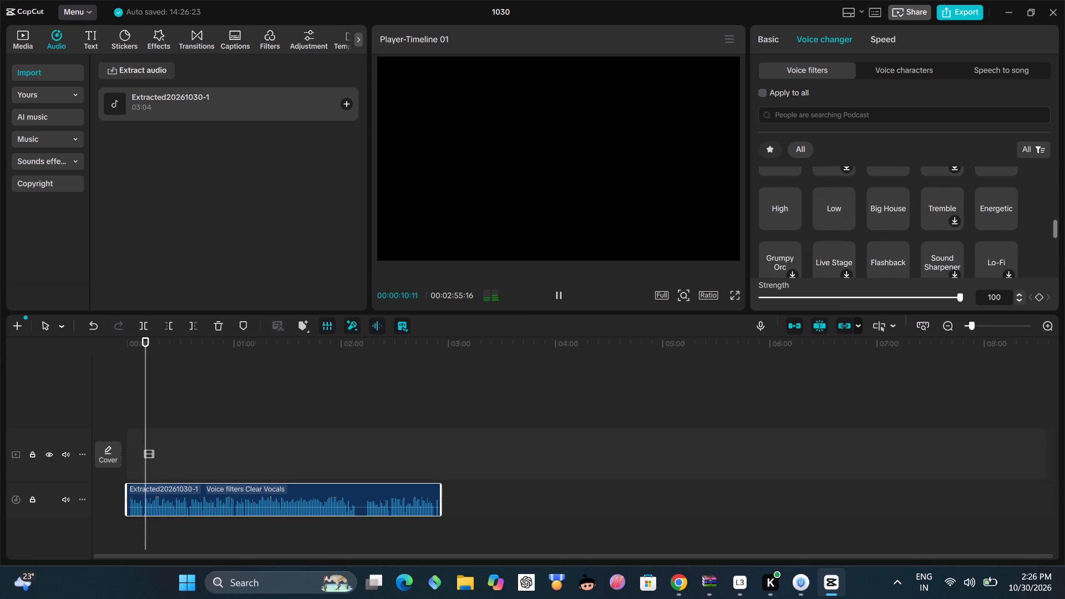
pyautogui.scroll(-2, 912, 243)
pyautogui.scroll(3, 913, 243)
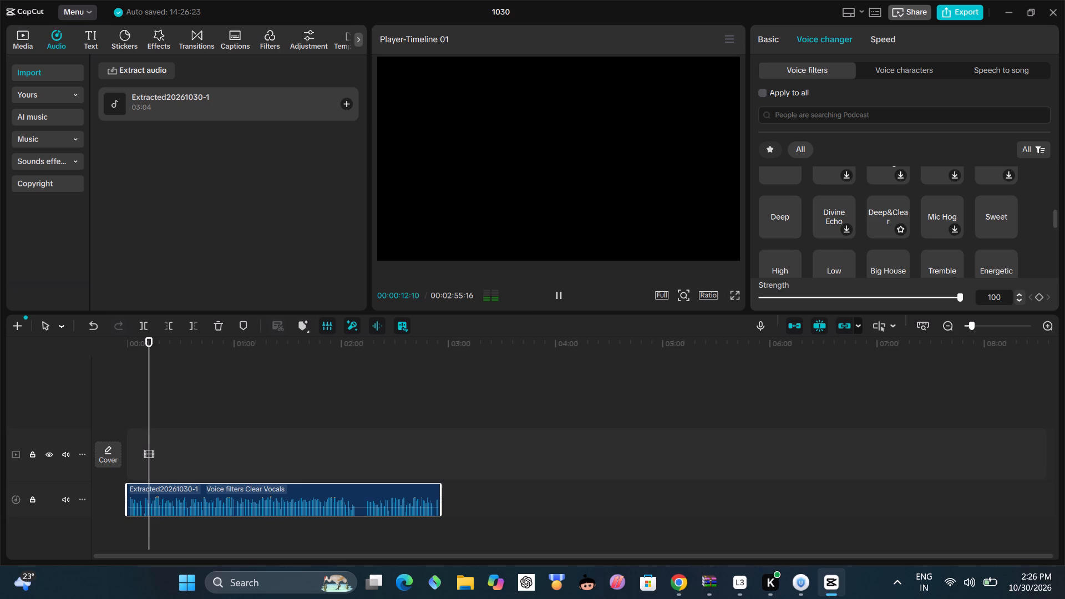
pyautogui.click(889, 214)
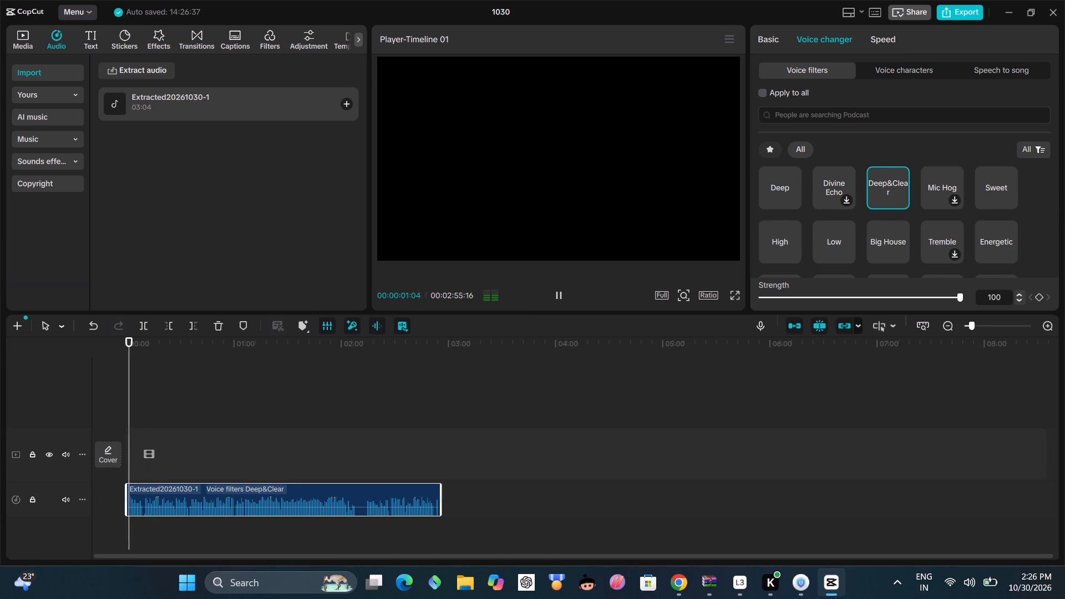
# Try the Dark Ruler and Villain Whisper voice characters on the extracted audio clip, ending on Villain Whisper.
pyautogui.click(889, 70)
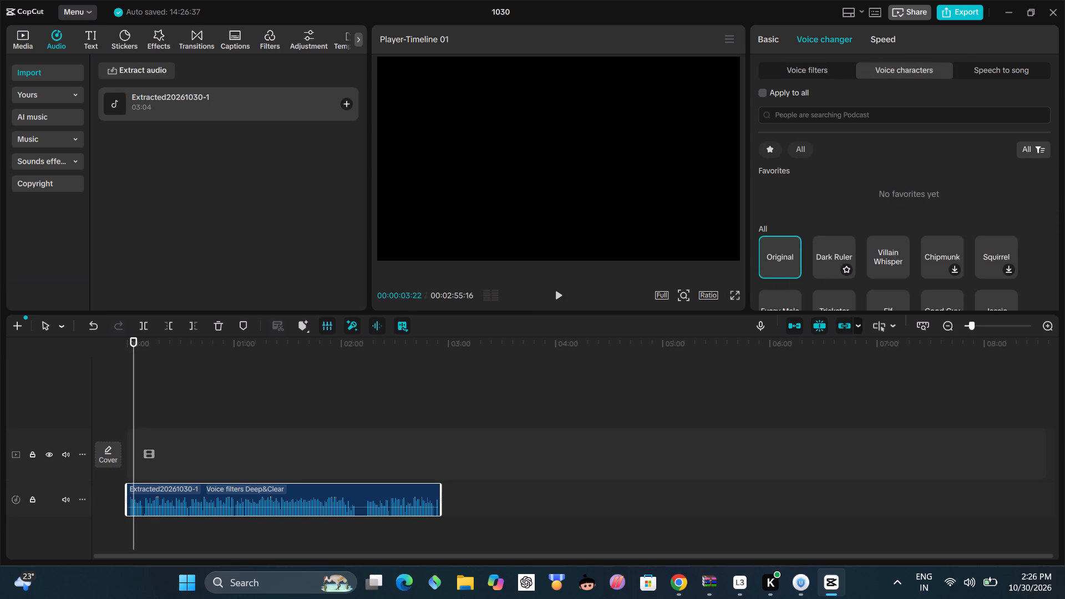
pyautogui.doubleClick(841, 247)
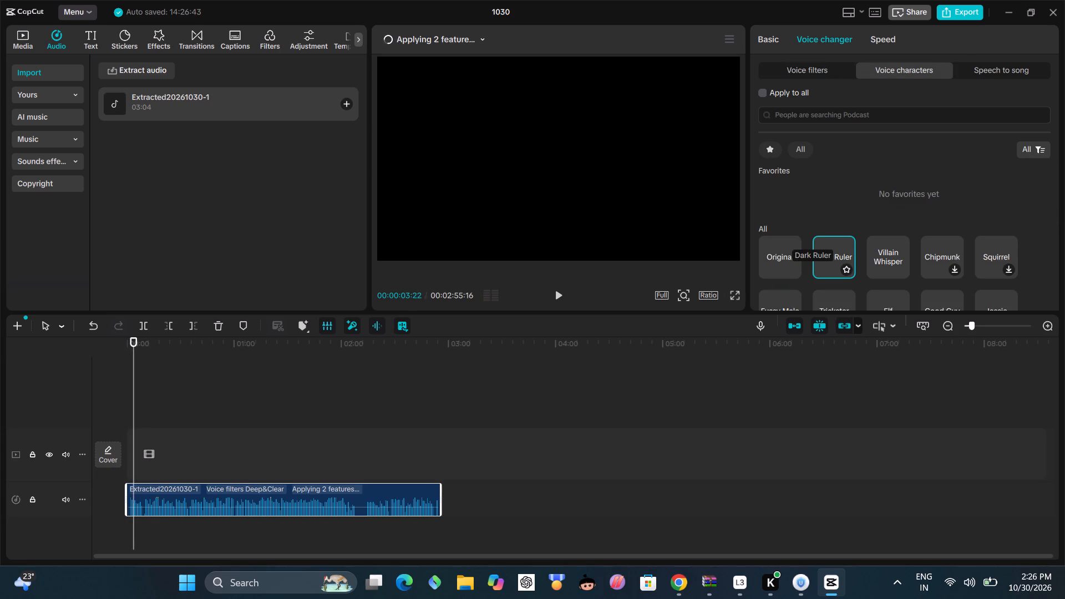
pyautogui.click(850, 256)
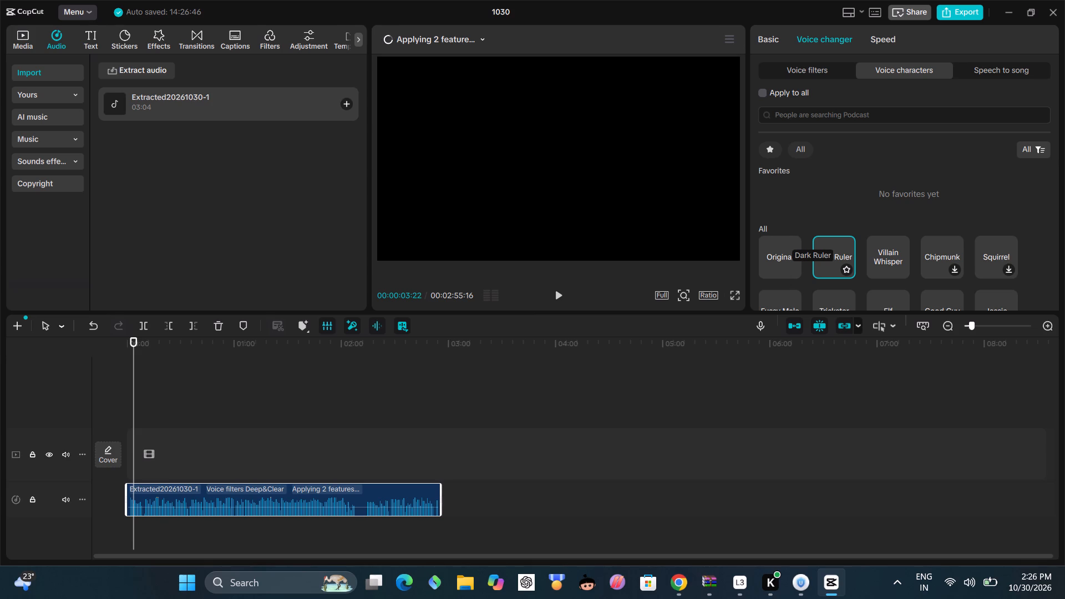
pyautogui.click(843, 250)
pyautogui.click(895, 253)
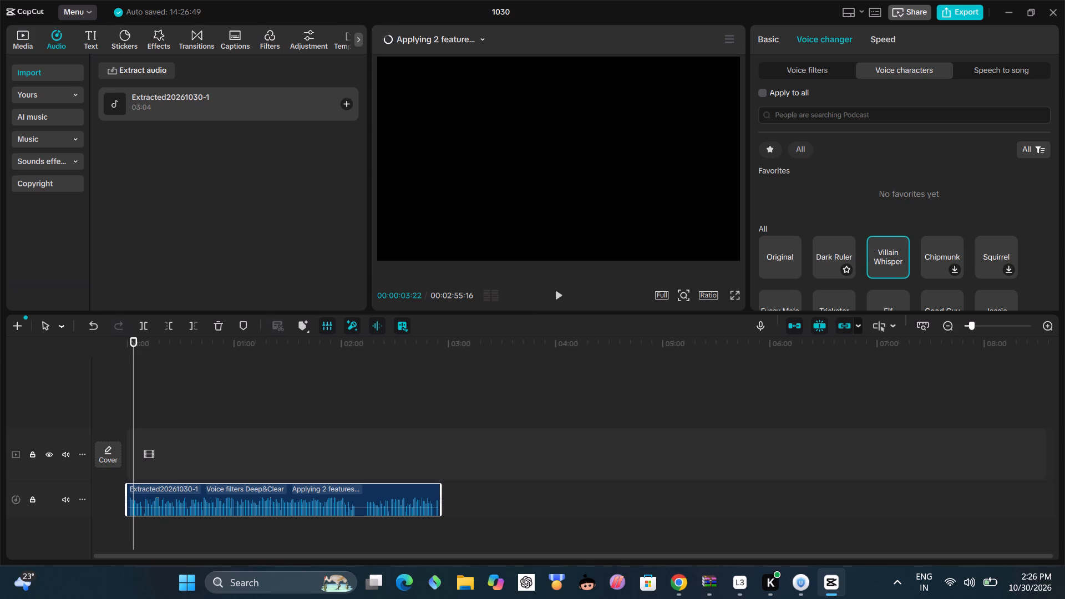
pyautogui.click(833, 262)
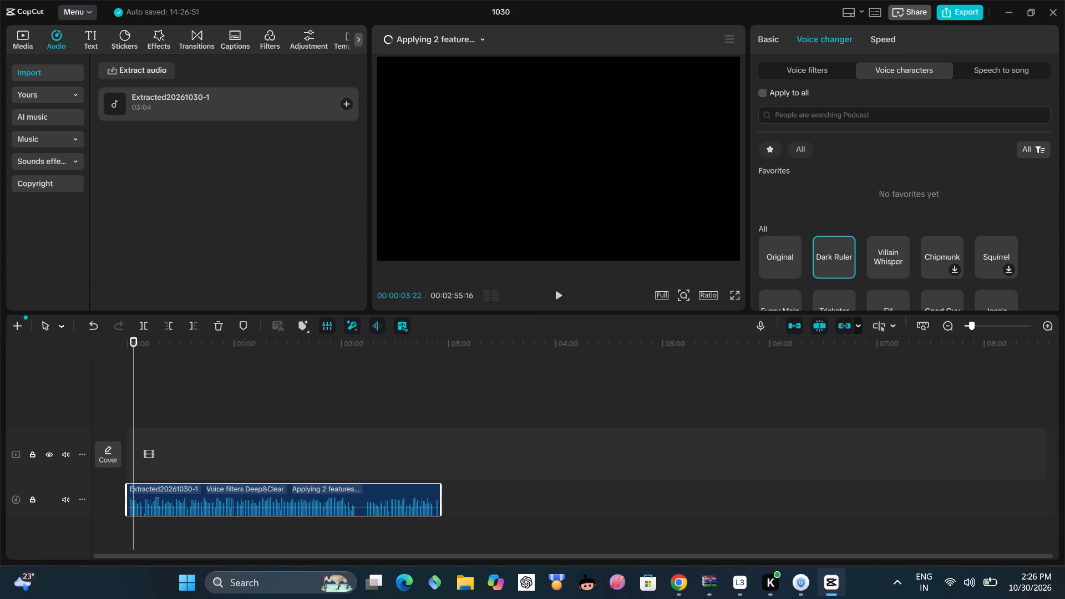
pyautogui.click(885, 256)
pyautogui.scroll(-1, 887, 254)
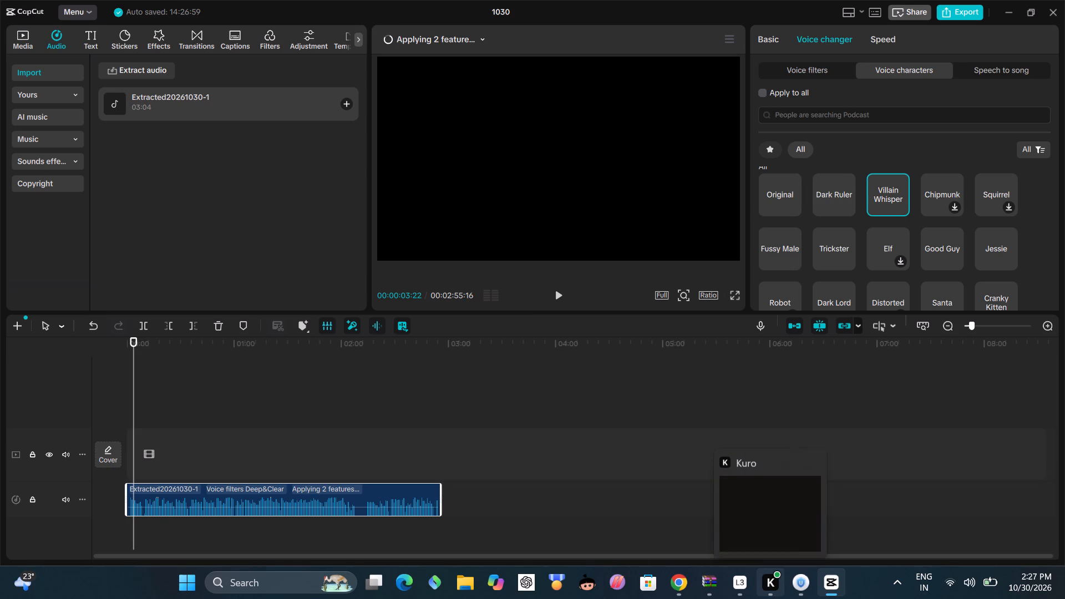
# Switch to Urban VPN, continue with the free version and start a connection to the United States.
pyautogui.click(797, 590)
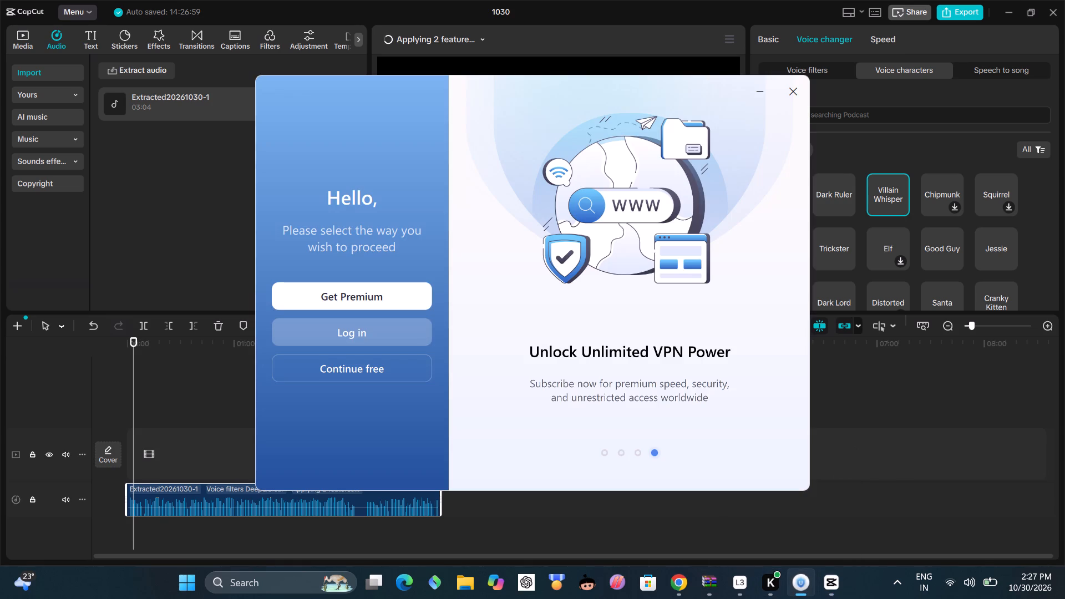
pyautogui.click(372, 380)
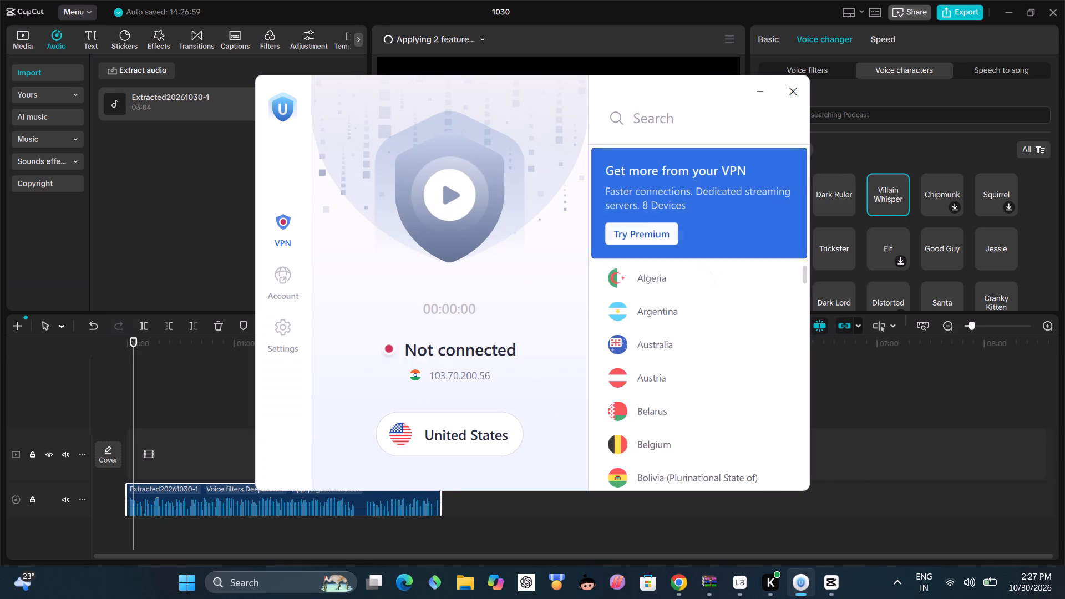
pyautogui.click(453, 188)
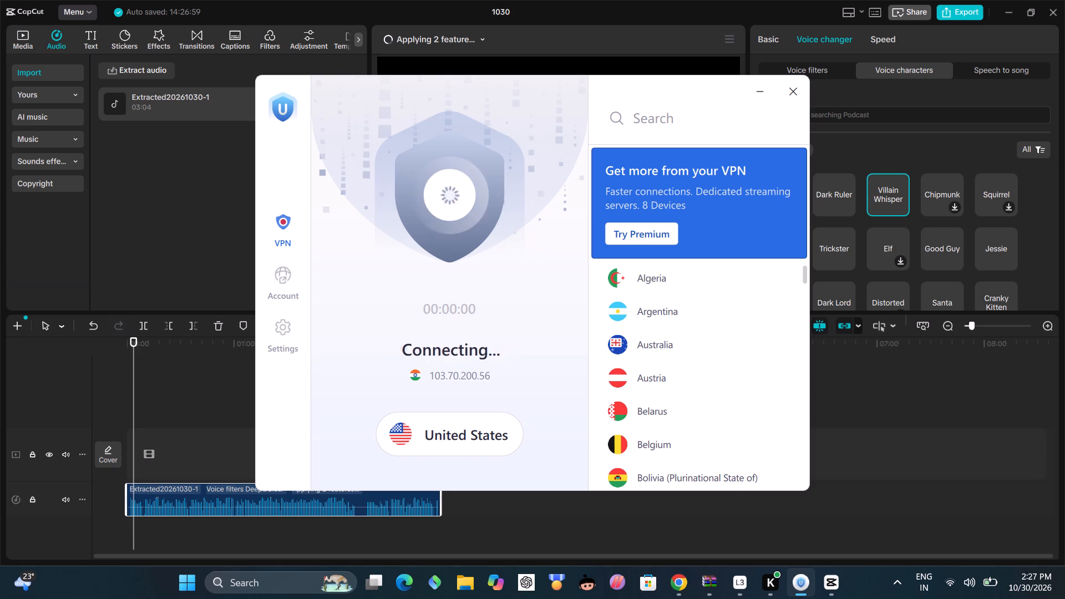
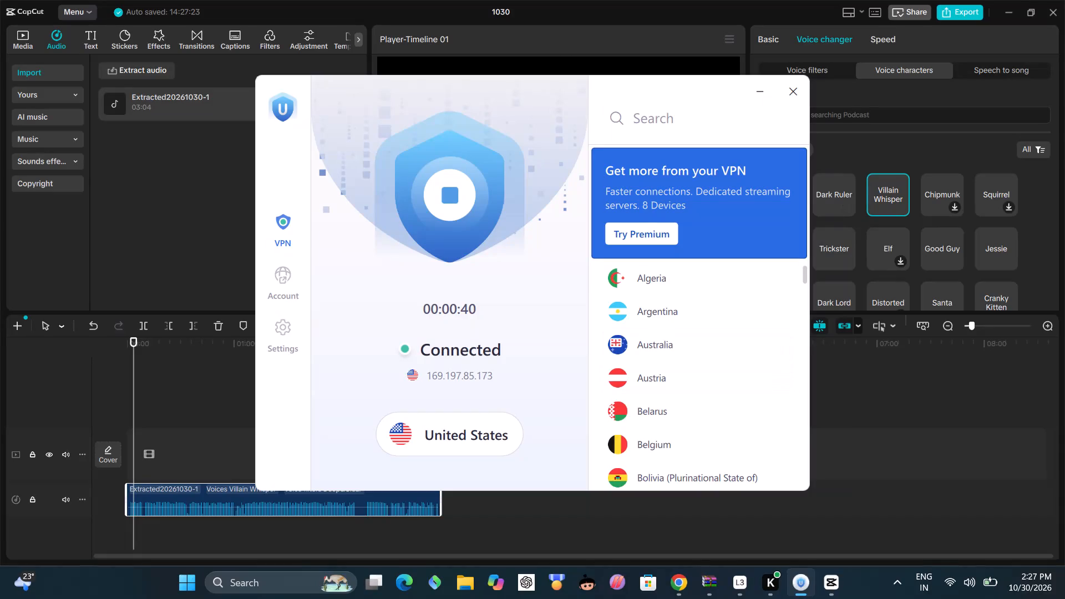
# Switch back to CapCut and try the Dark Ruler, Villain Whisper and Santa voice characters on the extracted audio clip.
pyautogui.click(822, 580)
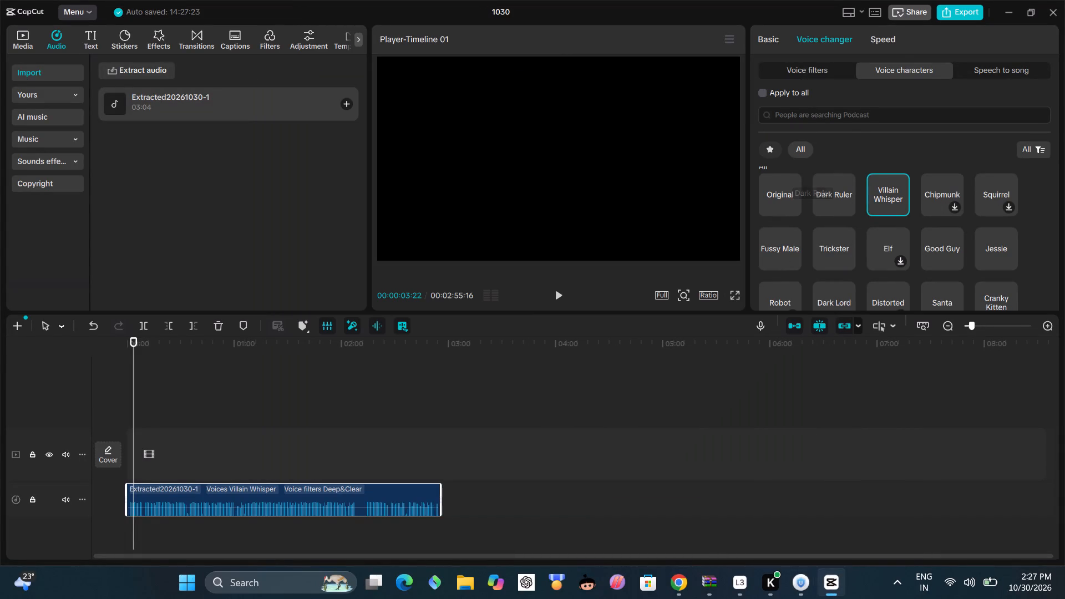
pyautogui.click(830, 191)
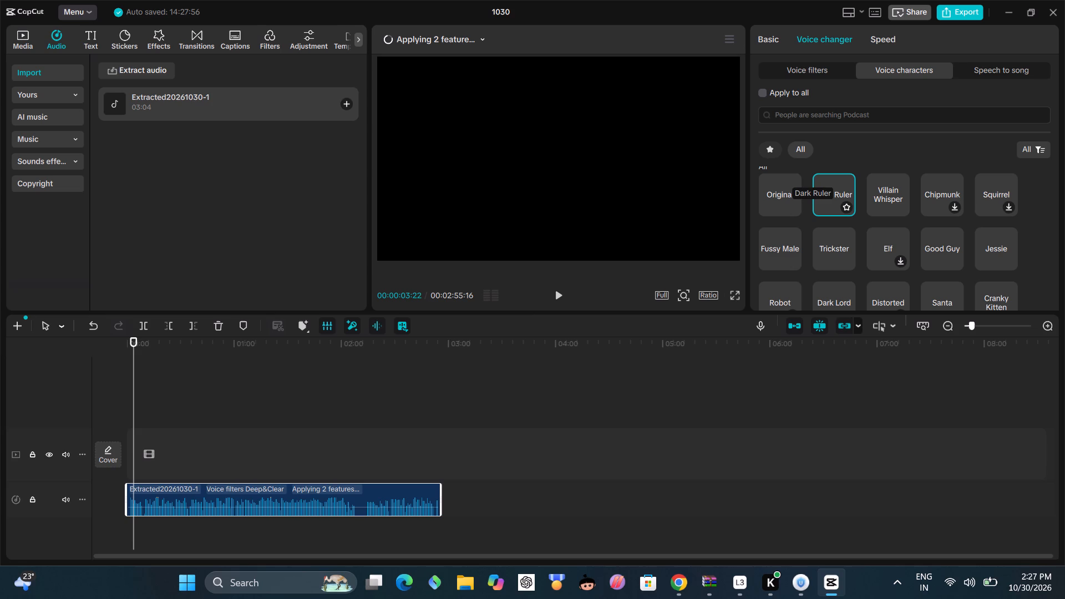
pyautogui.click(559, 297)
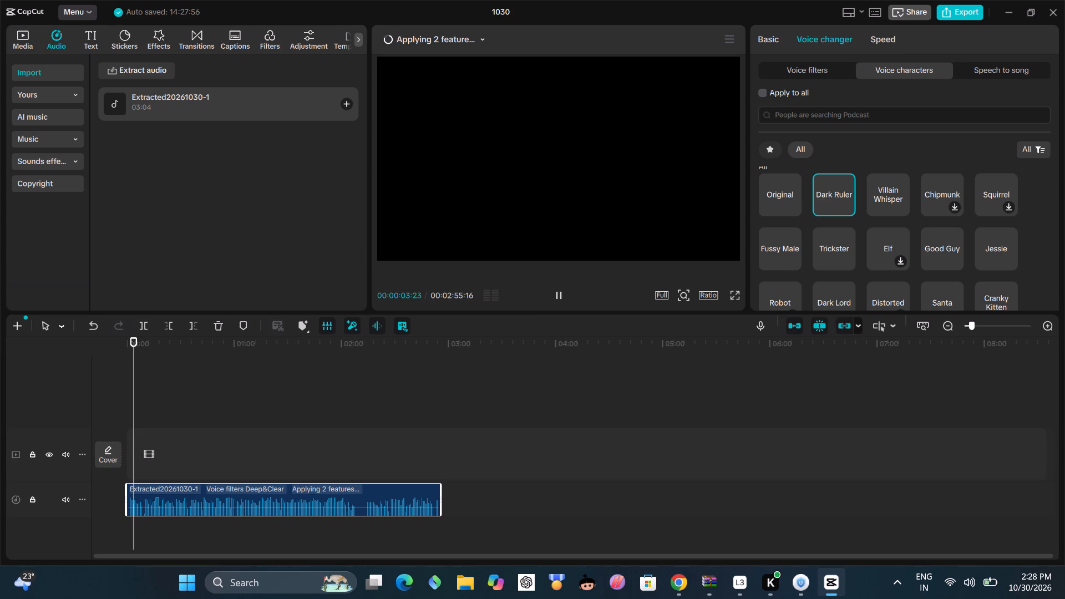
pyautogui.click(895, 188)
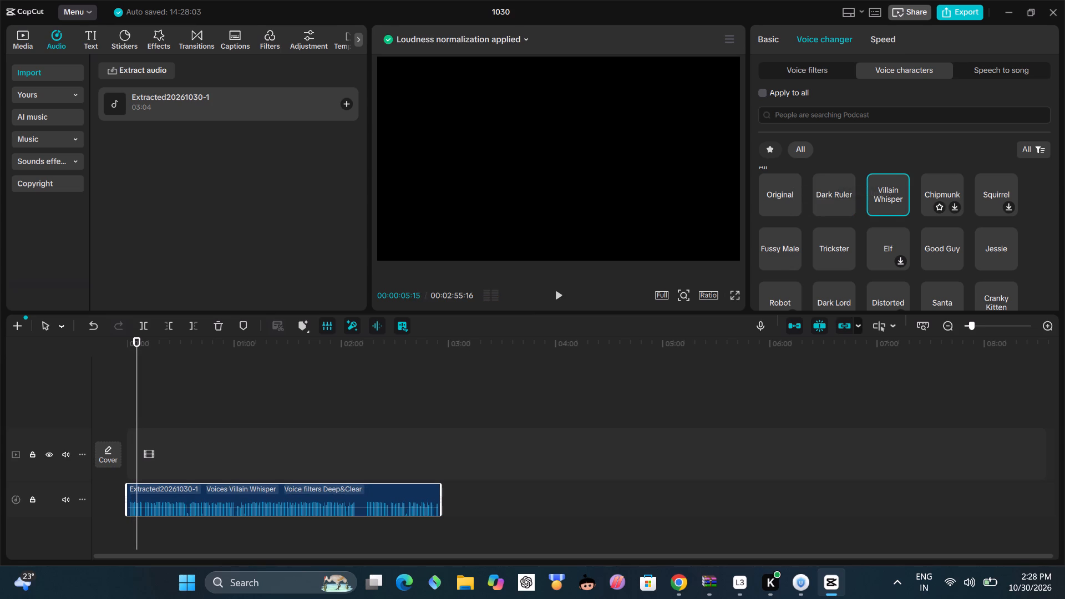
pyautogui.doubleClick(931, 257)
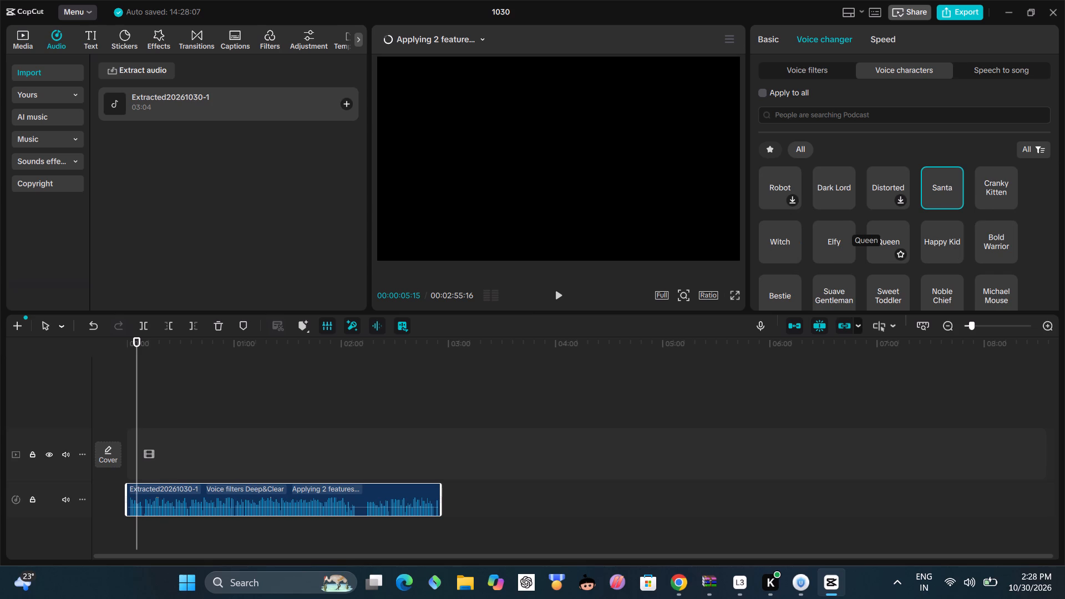
# Reset the extracted audio clip's voice character to Original.
pyautogui.scroll(6, 900, 233)
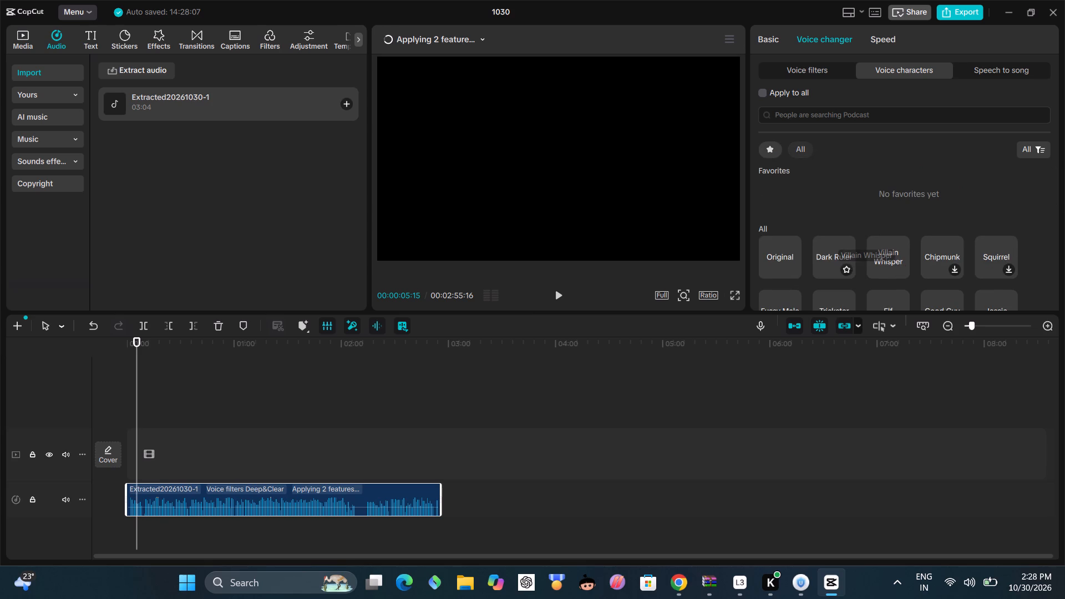
pyautogui.click(778, 251)
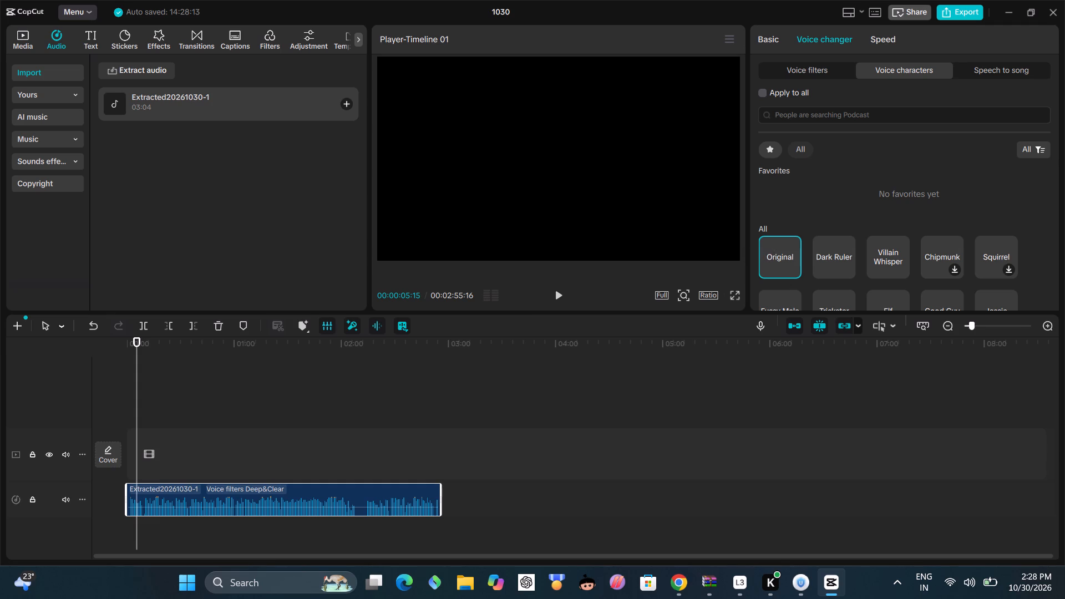
# Check the Speech to song options, return to the voice filters and play back the clip with Deep&Clear.
pyautogui.click(1029, 75)
pyautogui.click(1029, 75)
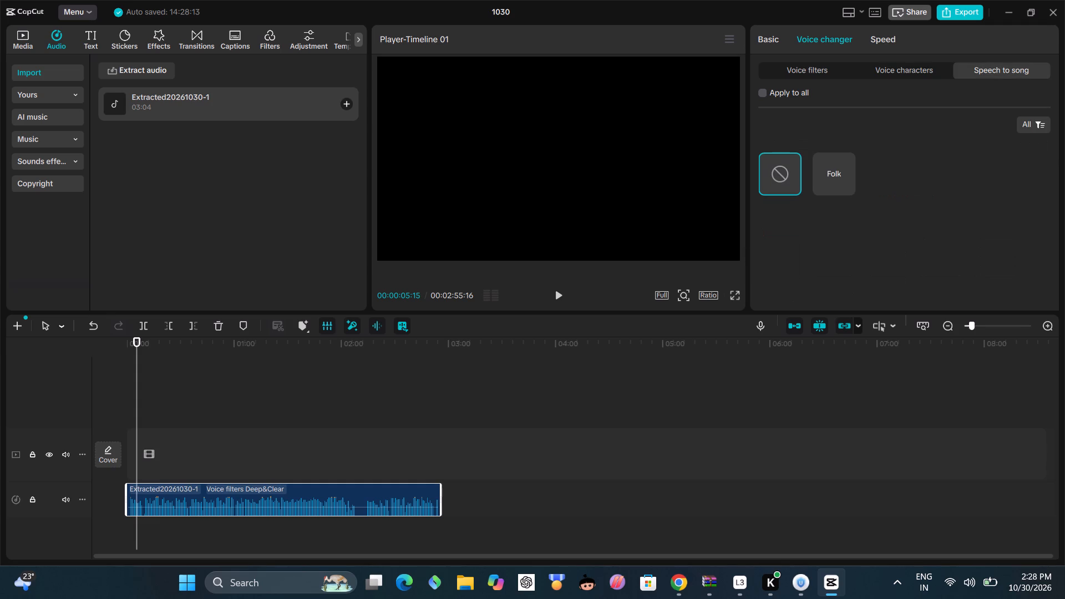
pyautogui.click(808, 65)
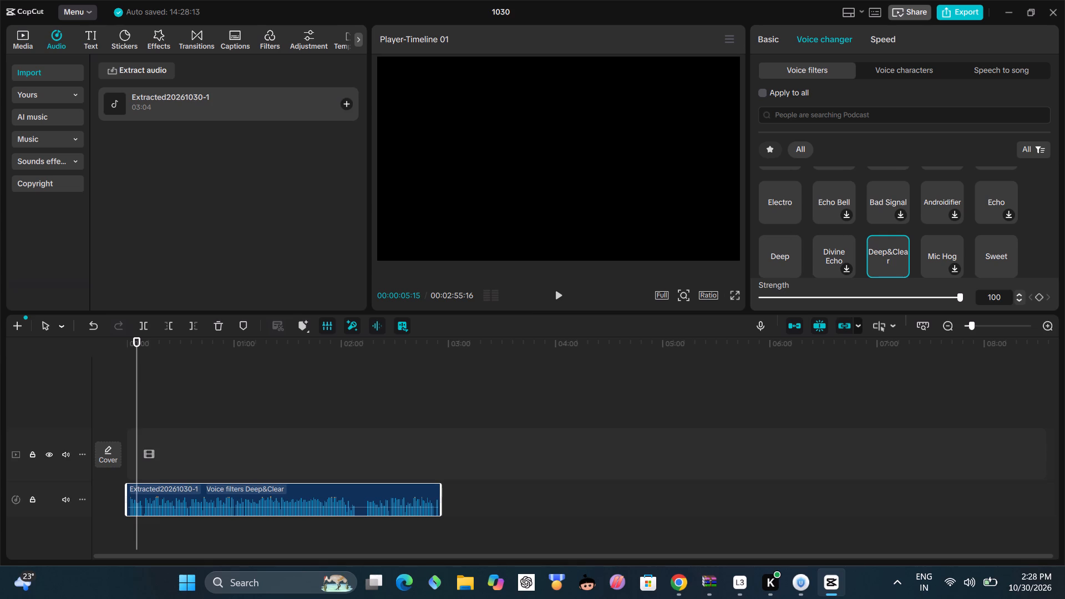
pyautogui.click(560, 295)
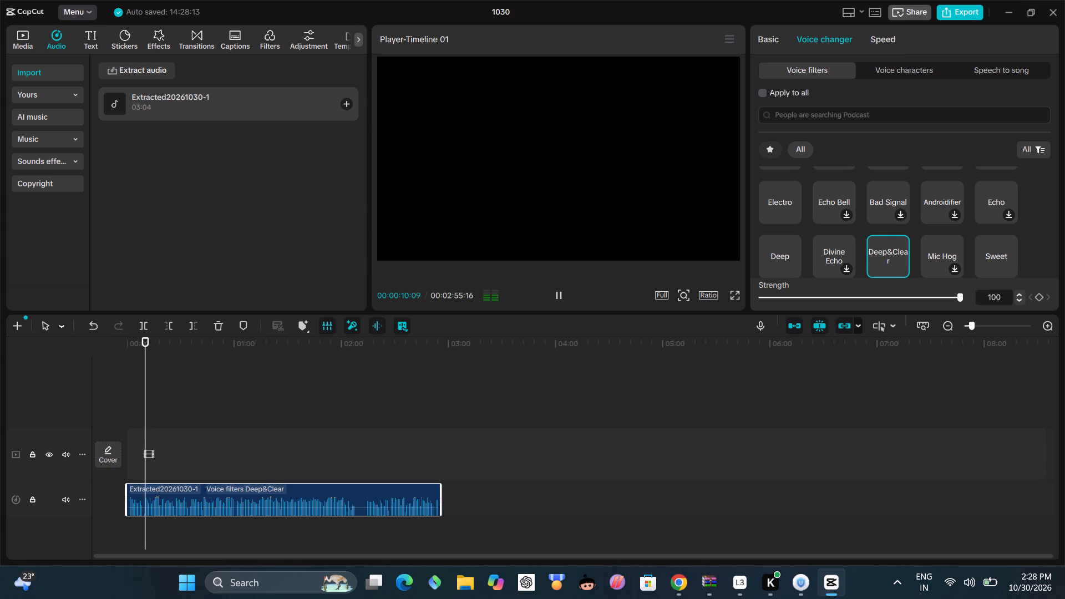
pyautogui.scroll(-1, 407, 456)
pyautogui.scroll(2, 411, 451)
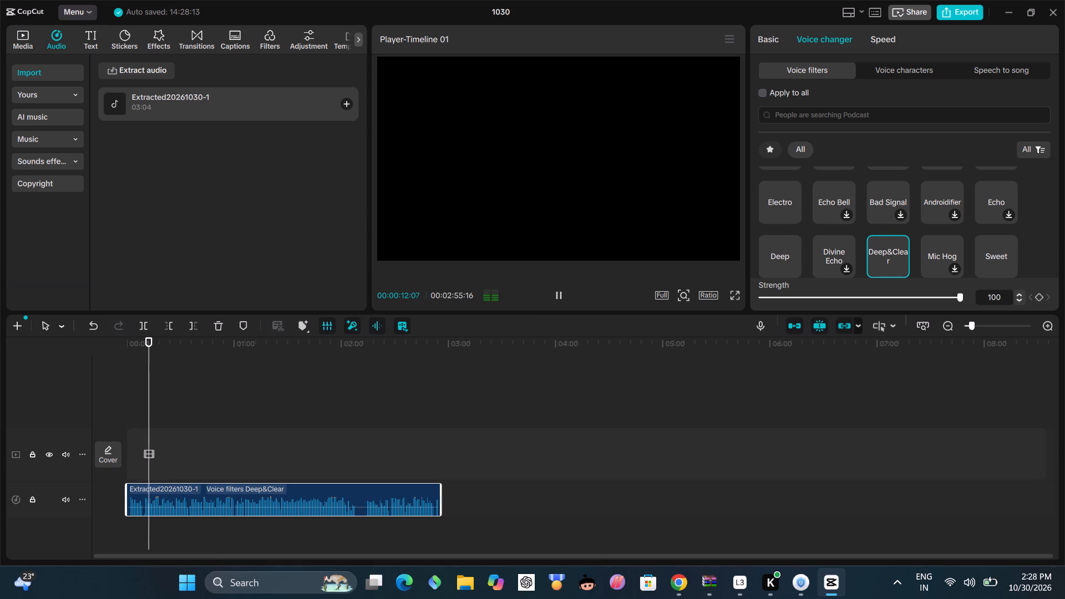
# Enlarge the timeline scale and replay the audio between about 10 and 16 seconds to look for a cut point.
pyautogui.click(993, 318)
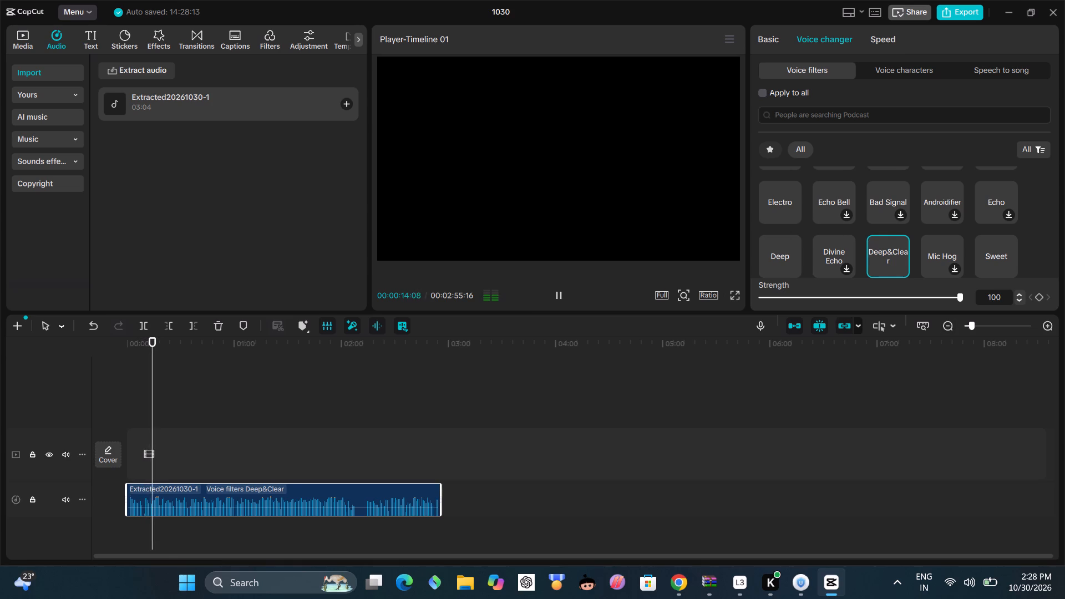
pyautogui.click(998, 328)
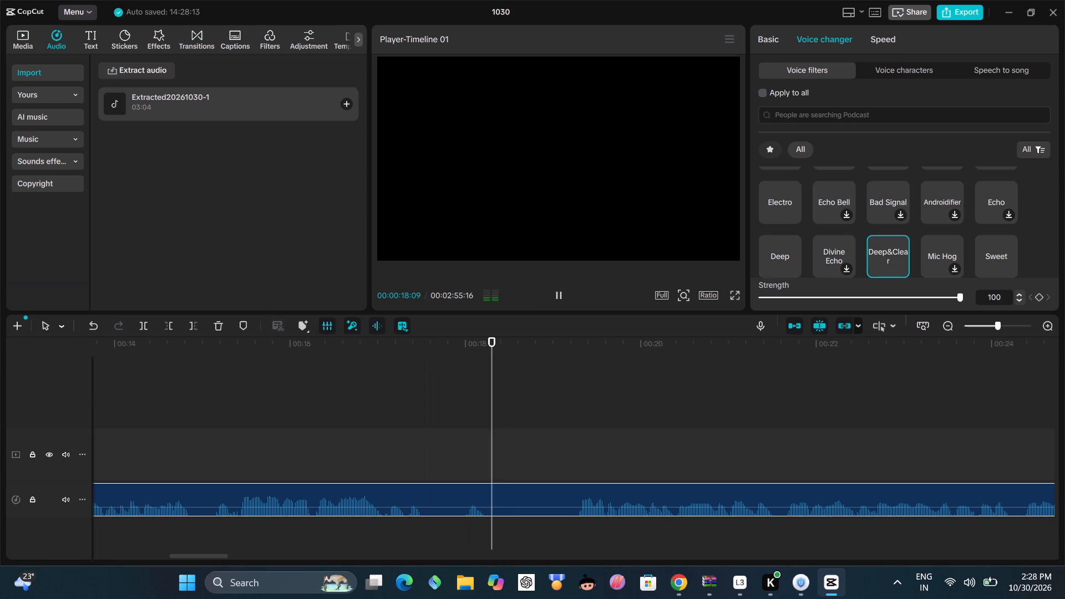
pyautogui.moveTo(488, 478); pyautogui.dragTo(445, 479)
pyautogui.click(210, 424)
pyautogui.click(206, 432)
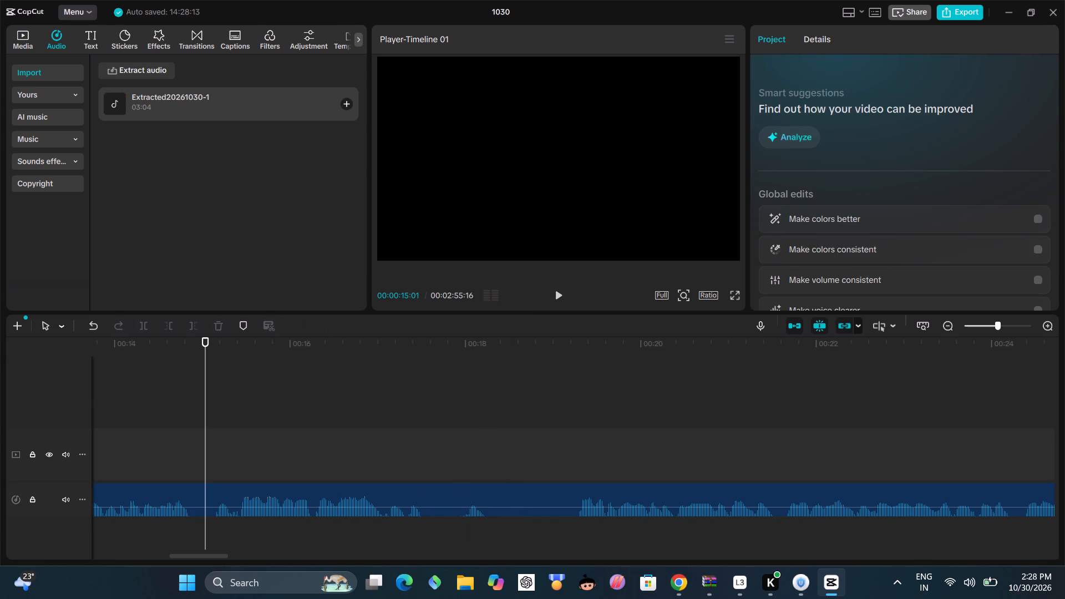
pyautogui.click(187, 454)
pyautogui.click(159, 443)
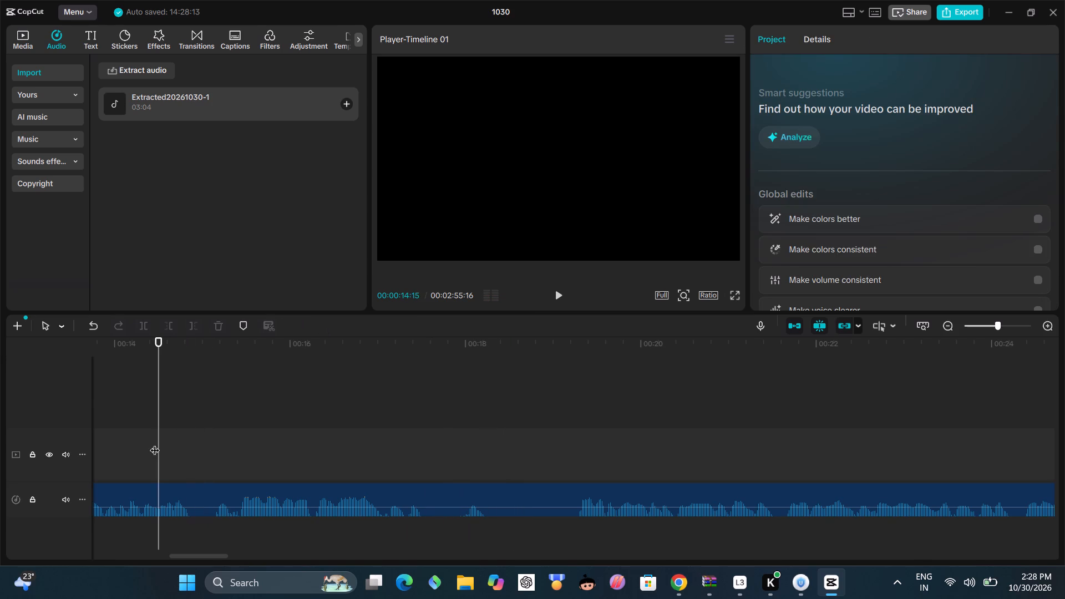
pyautogui.click(150, 445)
pyautogui.click(555, 293)
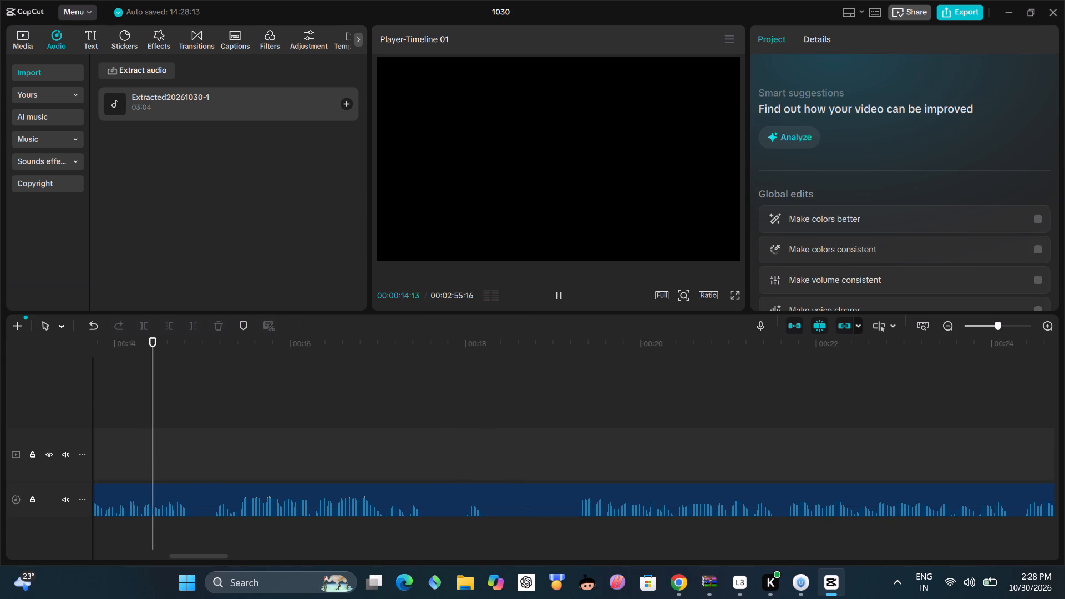
pyautogui.moveTo(180, 436); pyautogui.dragTo(56, 446)
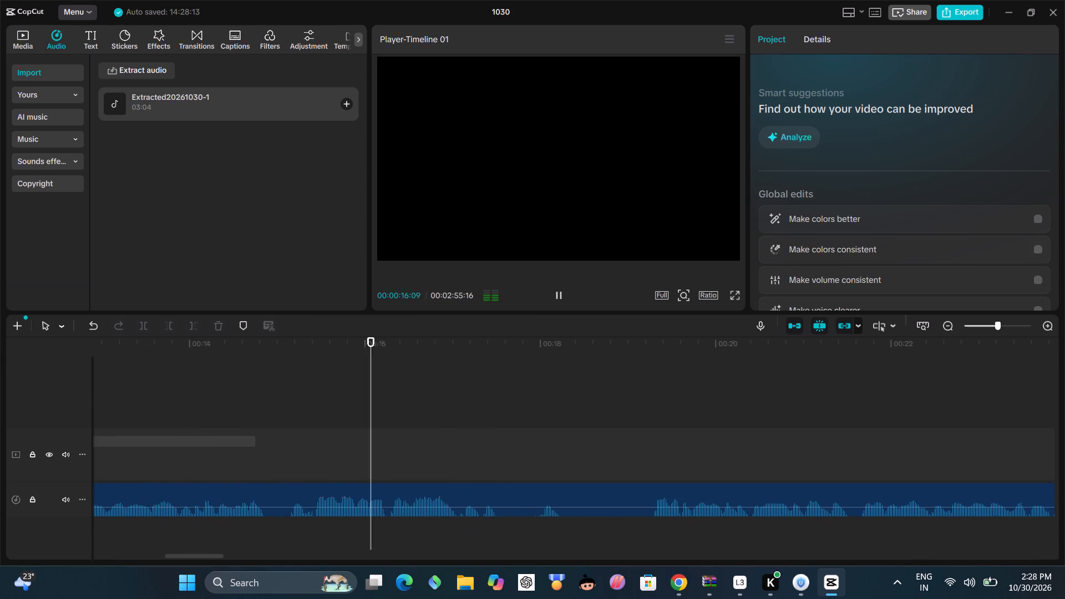
pyautogui.moveTo(156, 439); pyautogui.dragTo(27, 439)
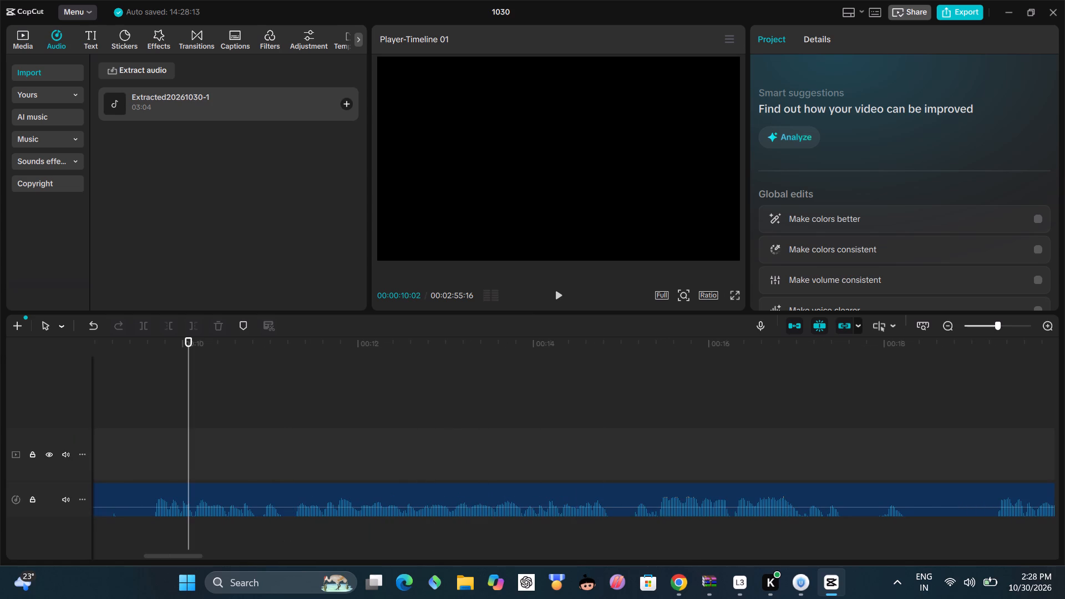
pyautogui.click(545, 288)
pyautogui.click(561, 295)
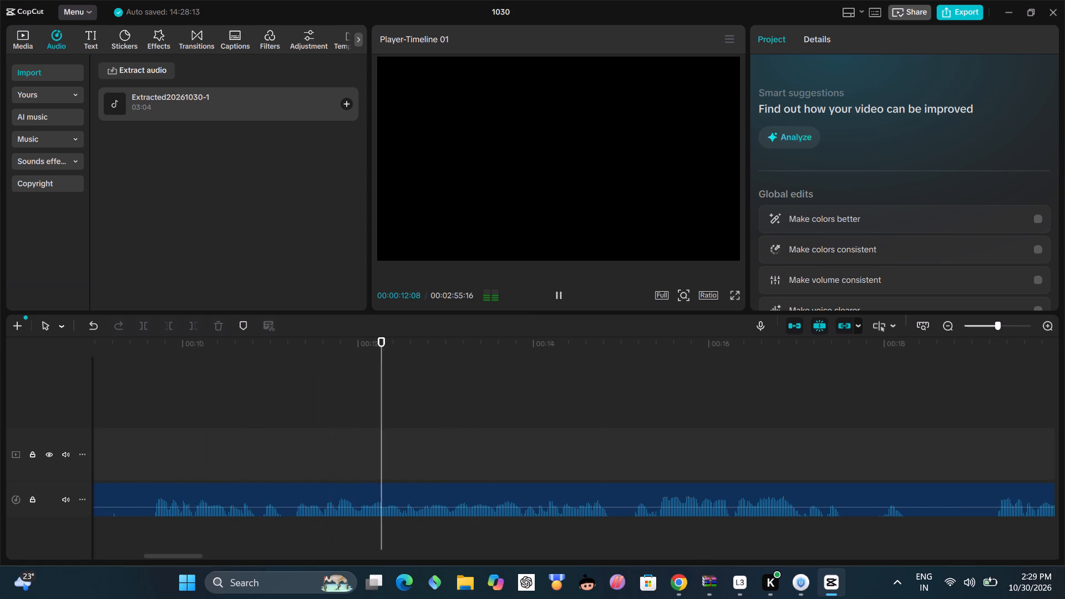
pyautogui.click(561, 295)
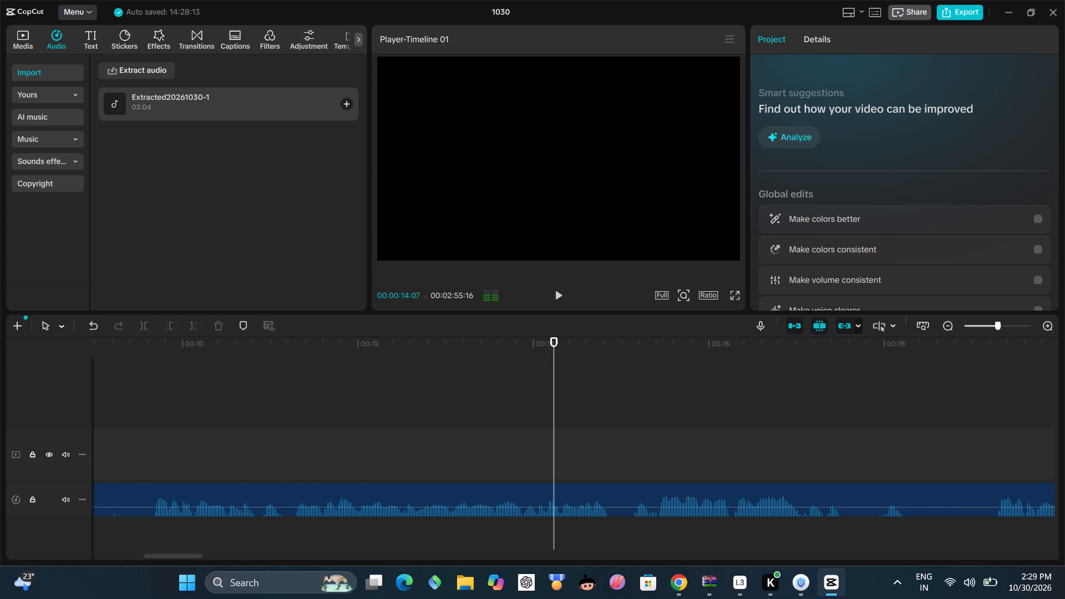
# Replay the audio from about 5 seconds and split the clip at 00:00:07:17, in the pause after the speech.
pyautogui.moveTo(199, 446); pyautogui.dragTo(75, 449)
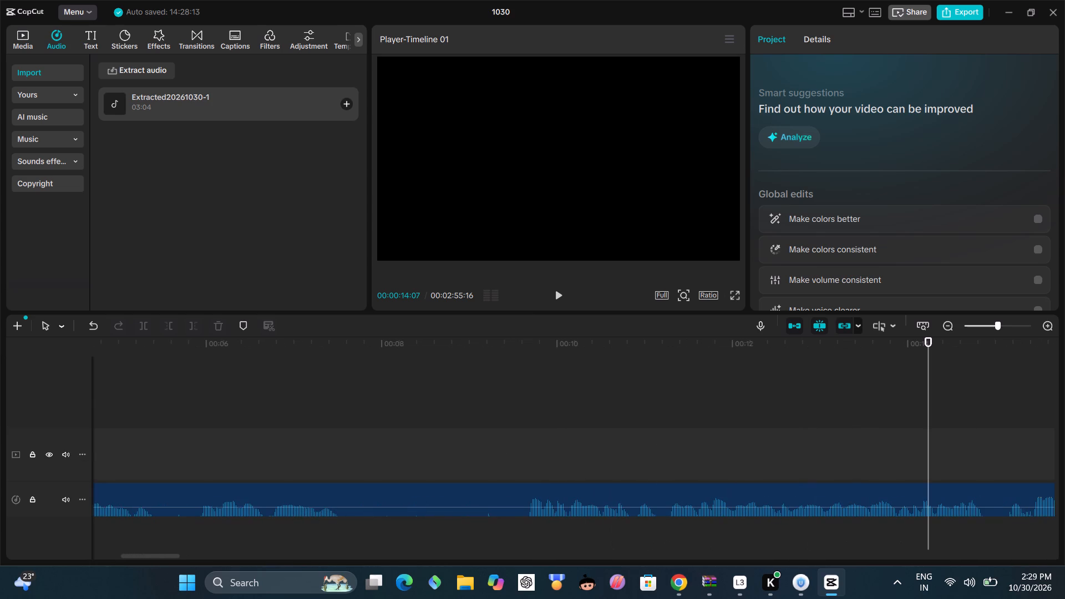
pyautogui.click(276, 472)
pyautogui.click(202, 435)
pyautogui.click(129, 457)
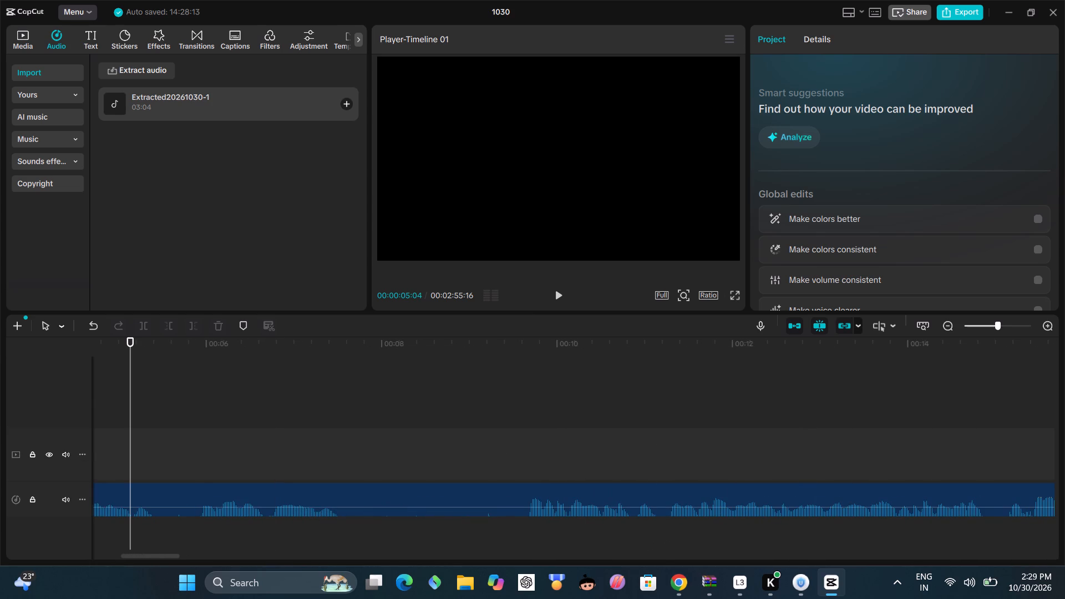
pyautogui.click(560, 293)
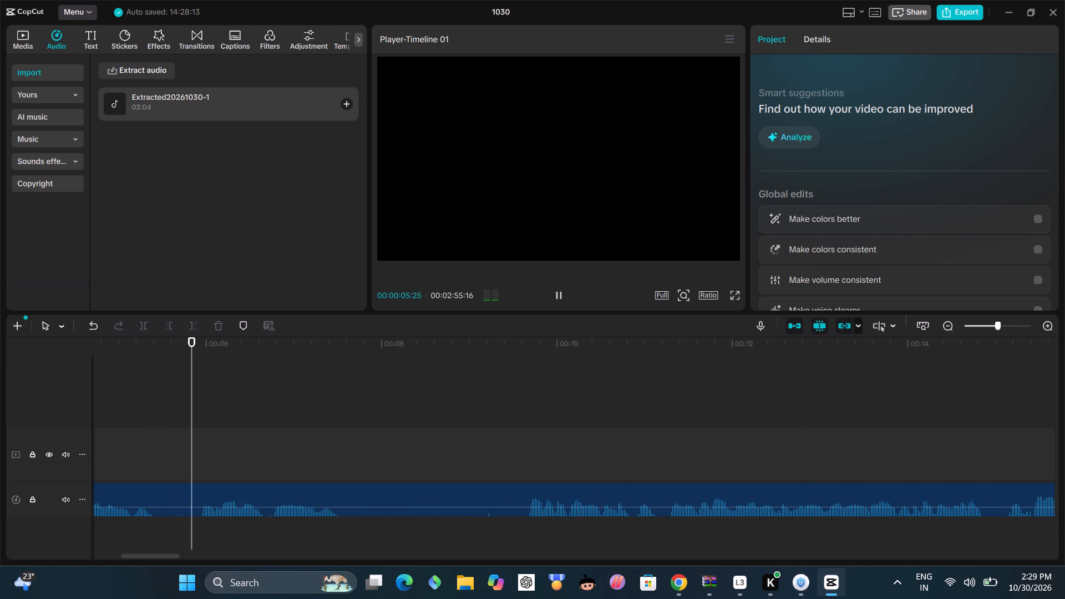
pyautogui.click(561, 293)
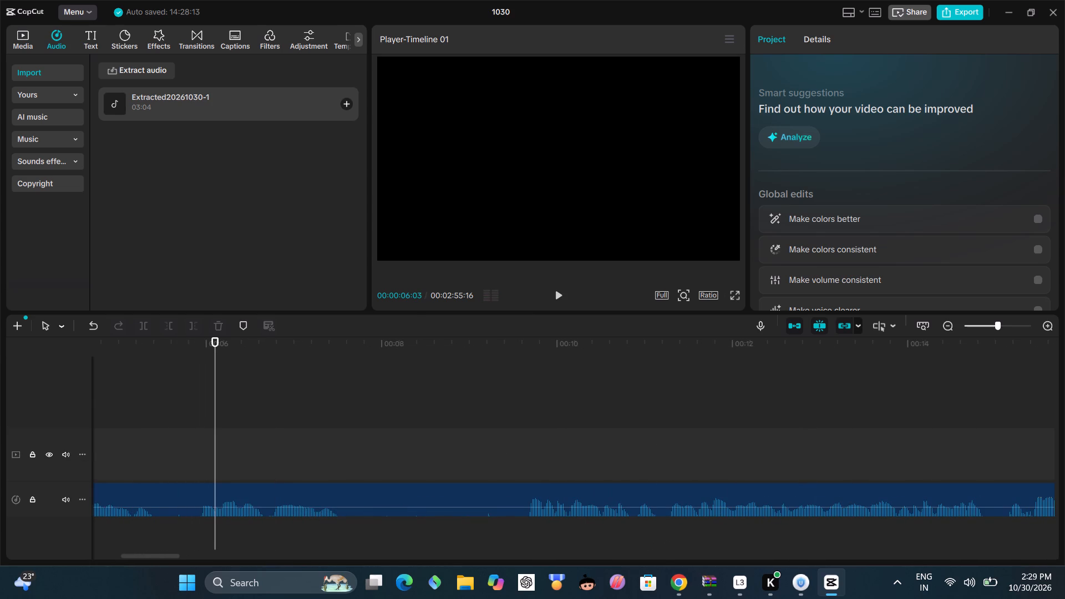
pyautogui.click(560, 296)
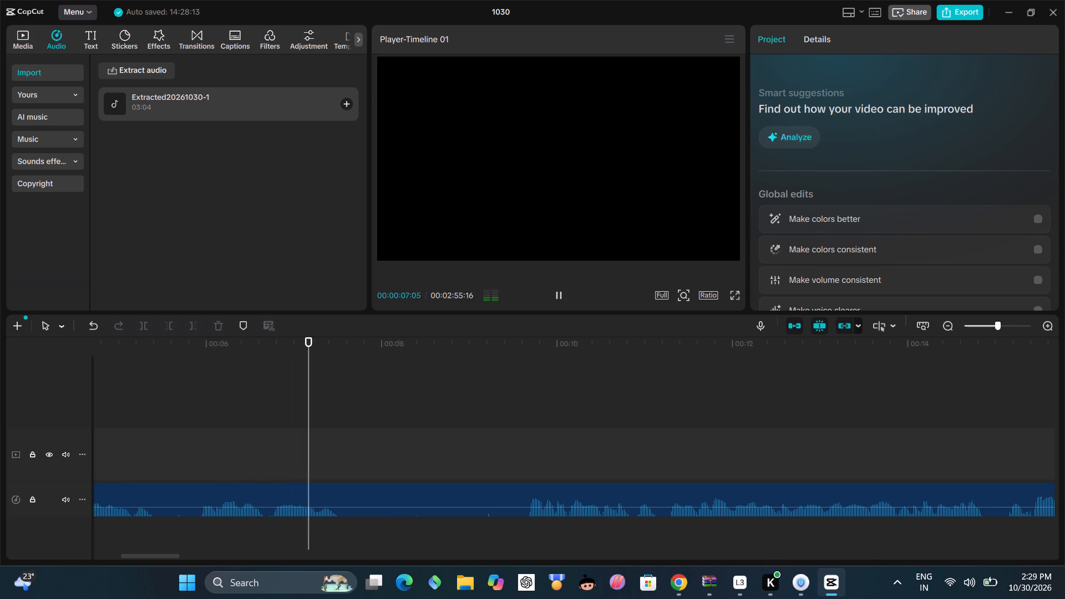
pyautogui.click(560, 296)
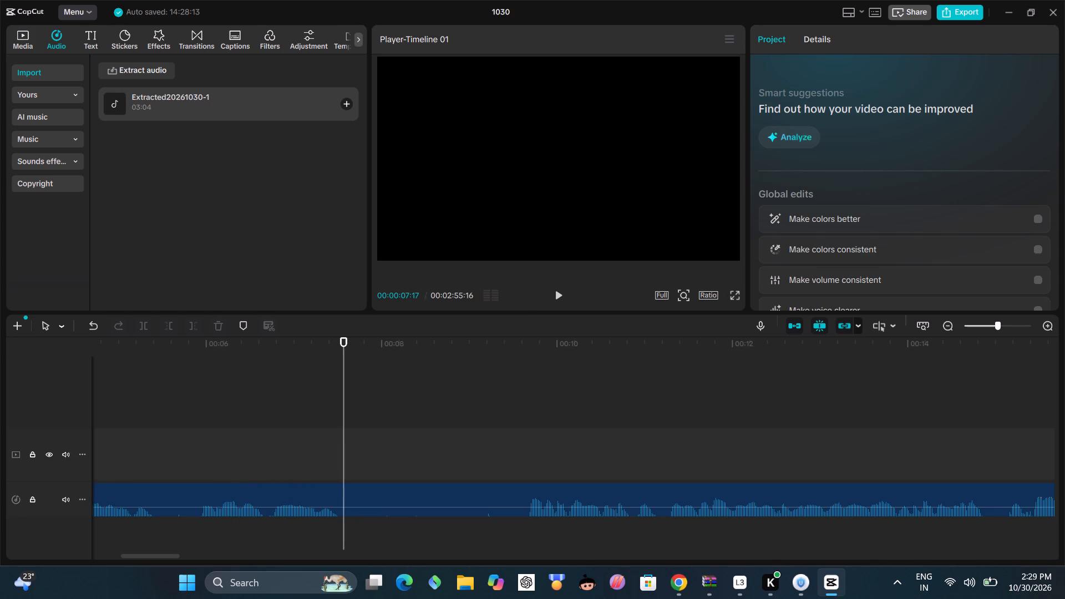
pyautogui.press('b')
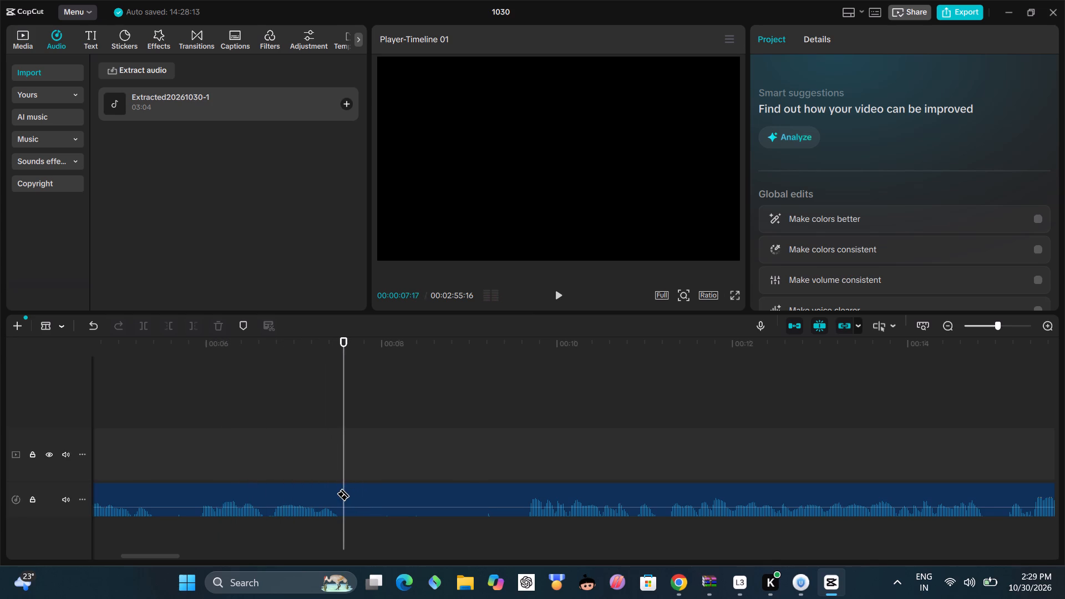
pyautogui.click(348, 484)
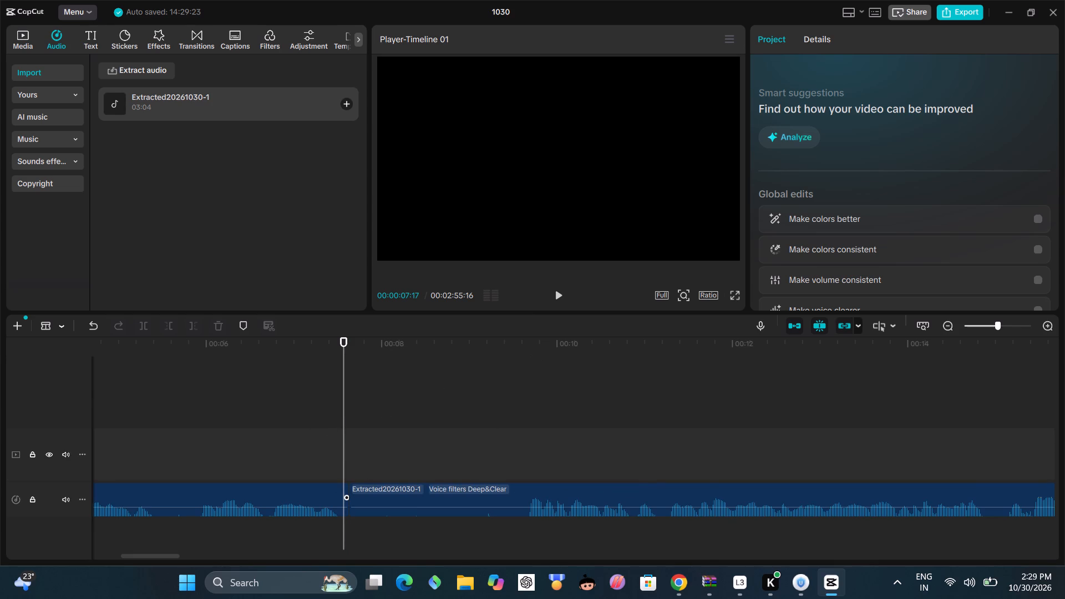
# Play on from the cut and split the clip again at about 19 seconds, just before the next speech.
pyautogui.click(557, 299)
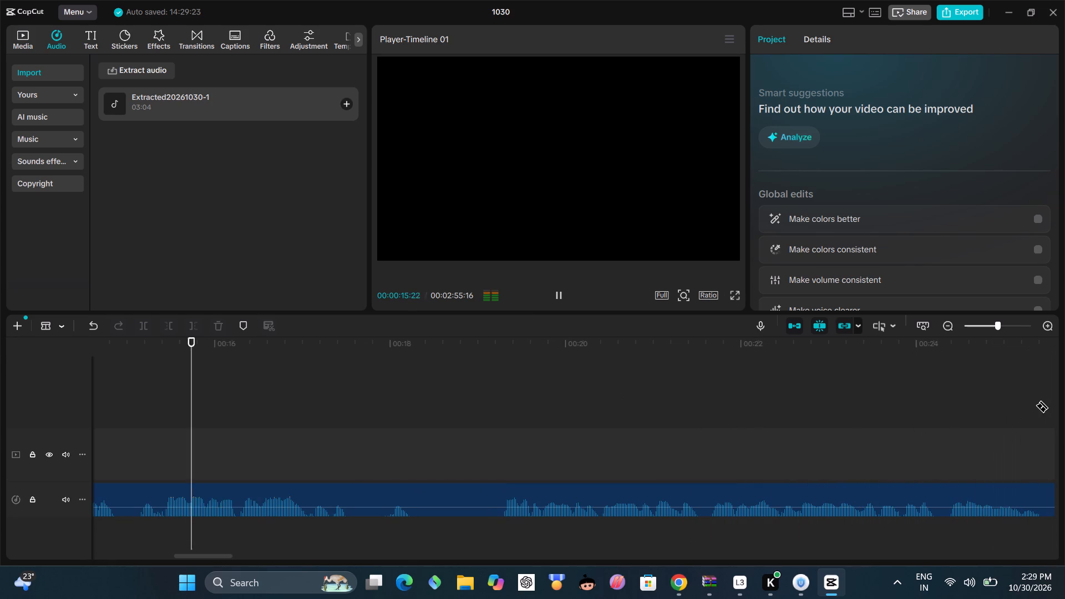
pyautogui.click(557, 292)
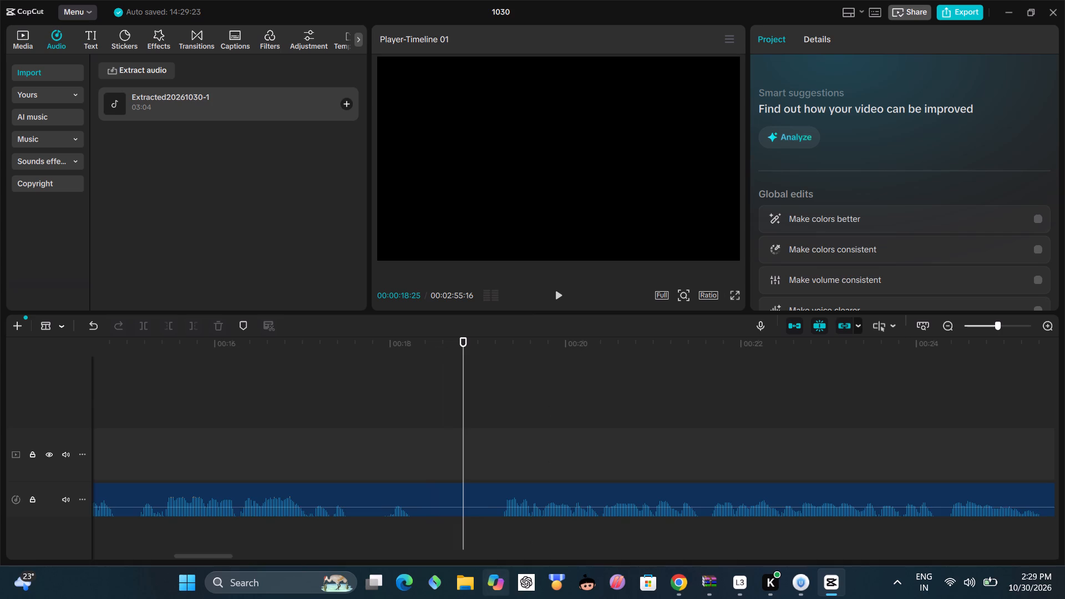
pyautogui.click(495, 501)
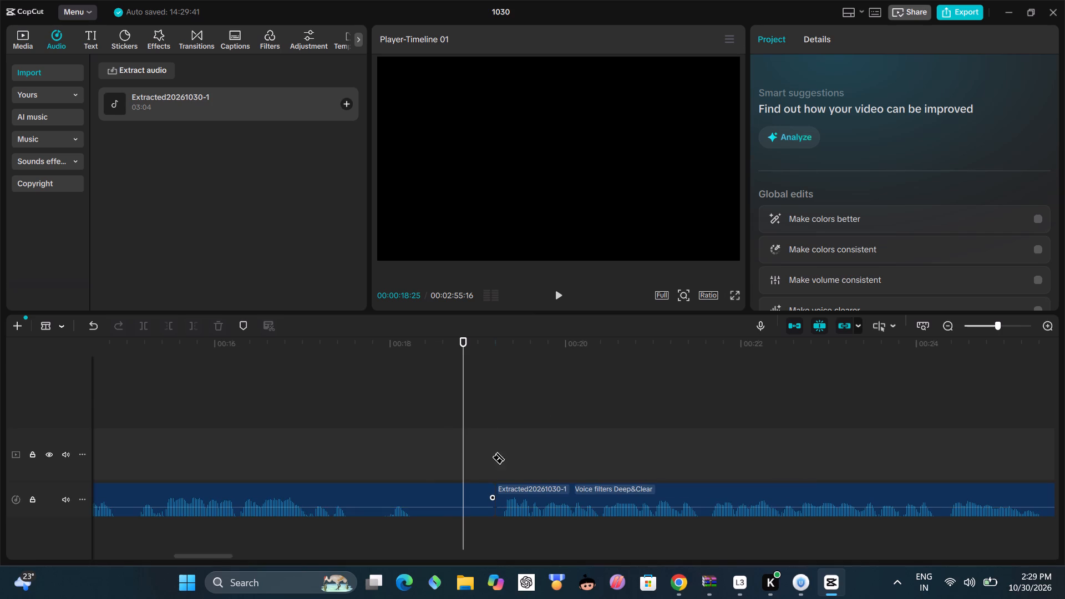
# Delete the audio segment between the cuts at about 7 and 19 seconds.
pyautogui.press('a')
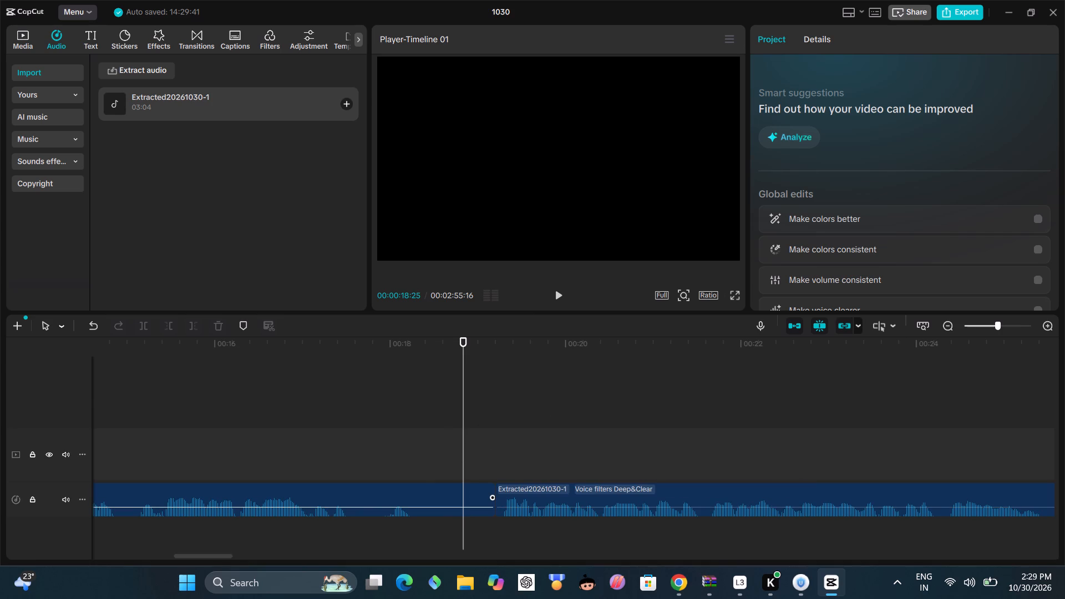
pyautogui.click(366, 502)
pyautogui.press('BackSpace')
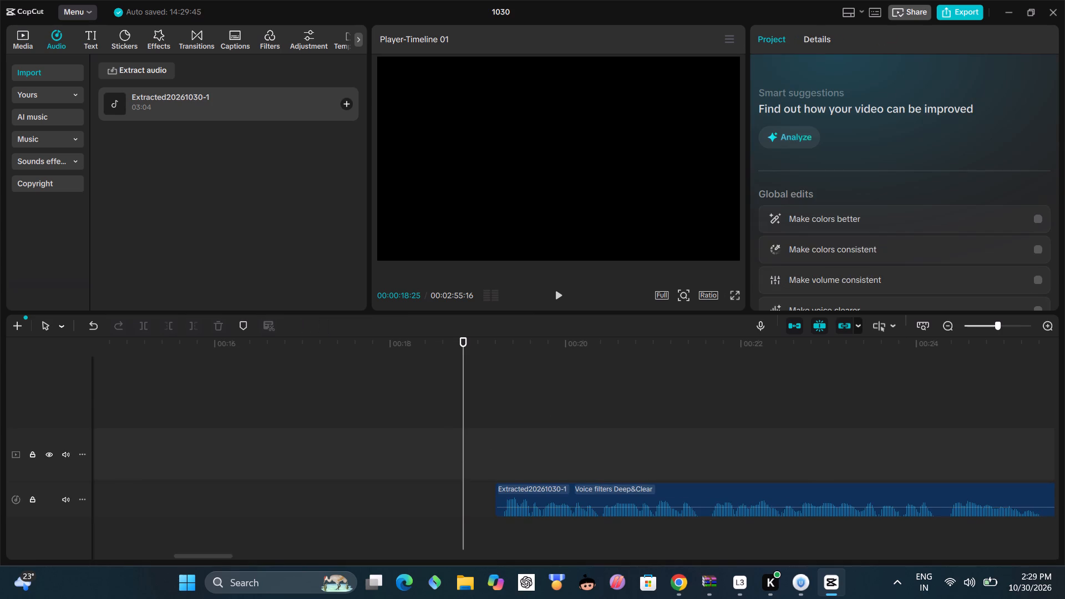
# Play on from about 18 seconds and split the audio clip at about 25.5 seconds, in the pause between speech passages.
pyautogui.click(558, 292)
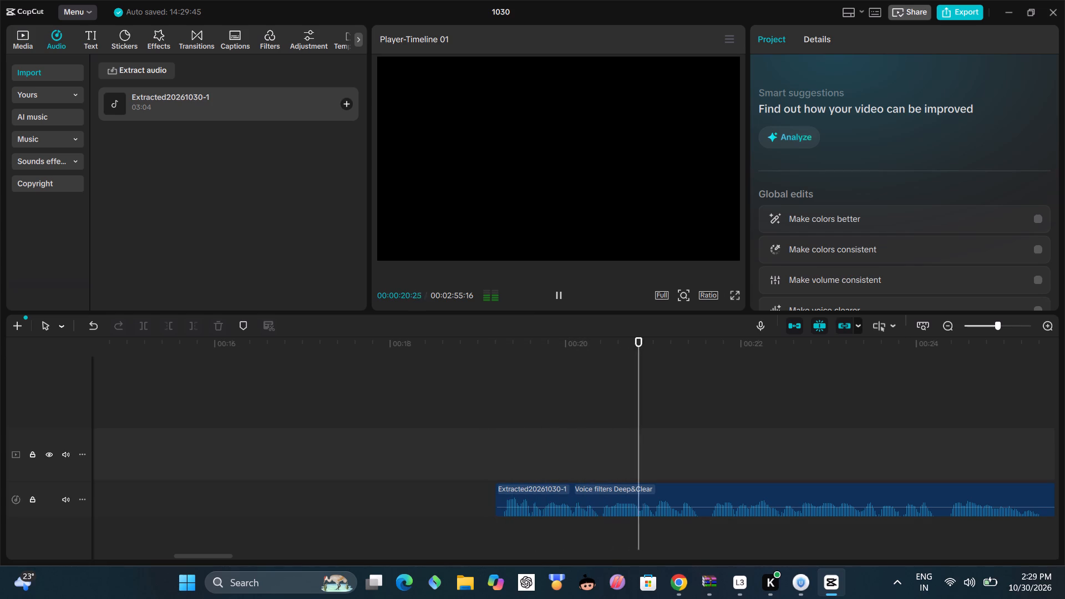
pyautogui.press('b')
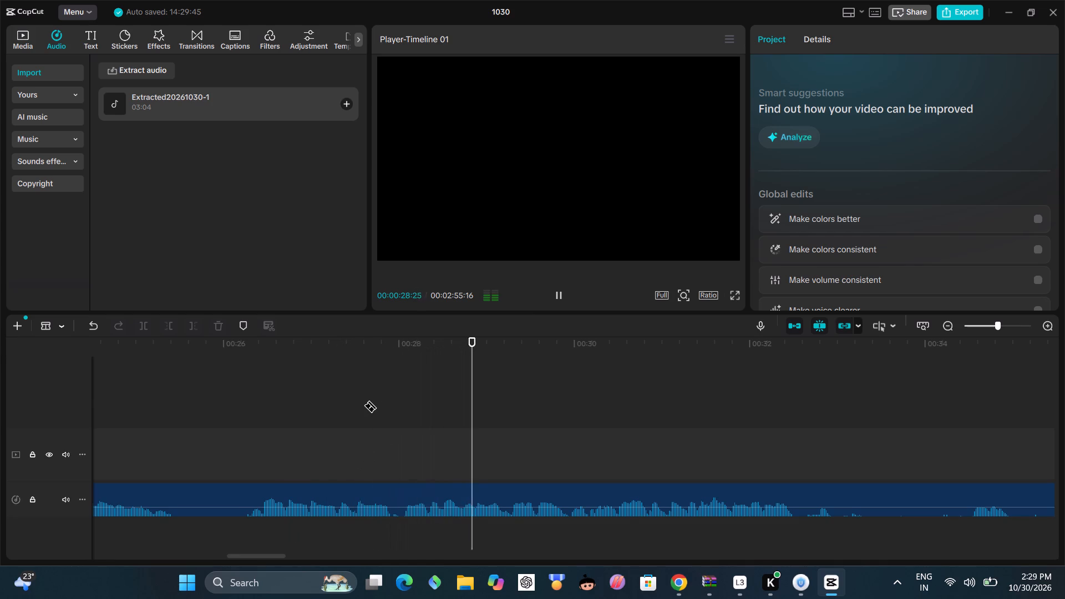
pyautogui.press('b')
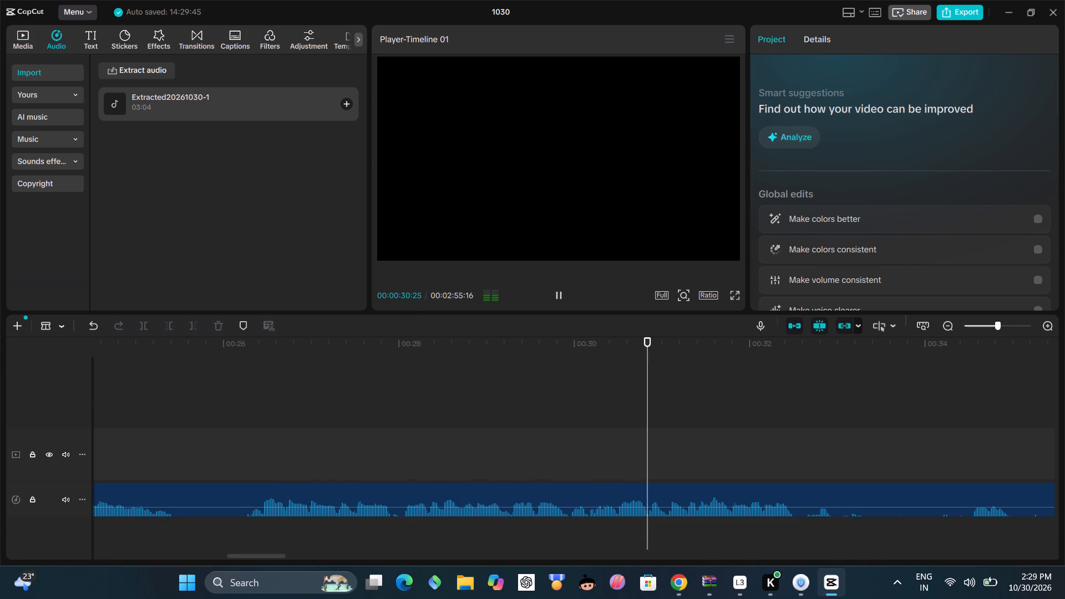
pyautogui.click(561, 298)
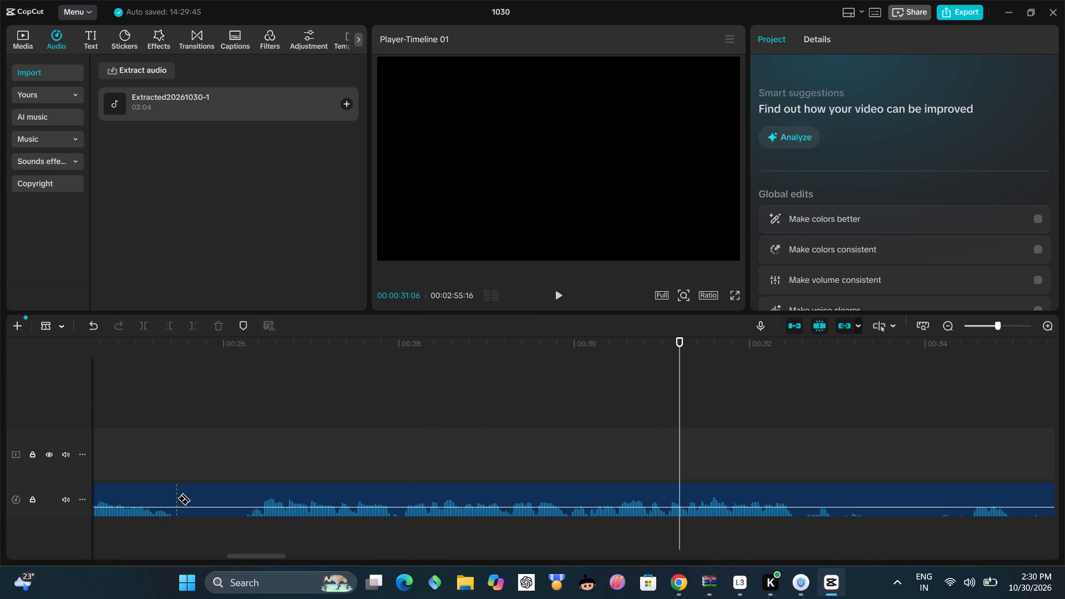
pyautogui.click(177, 498)
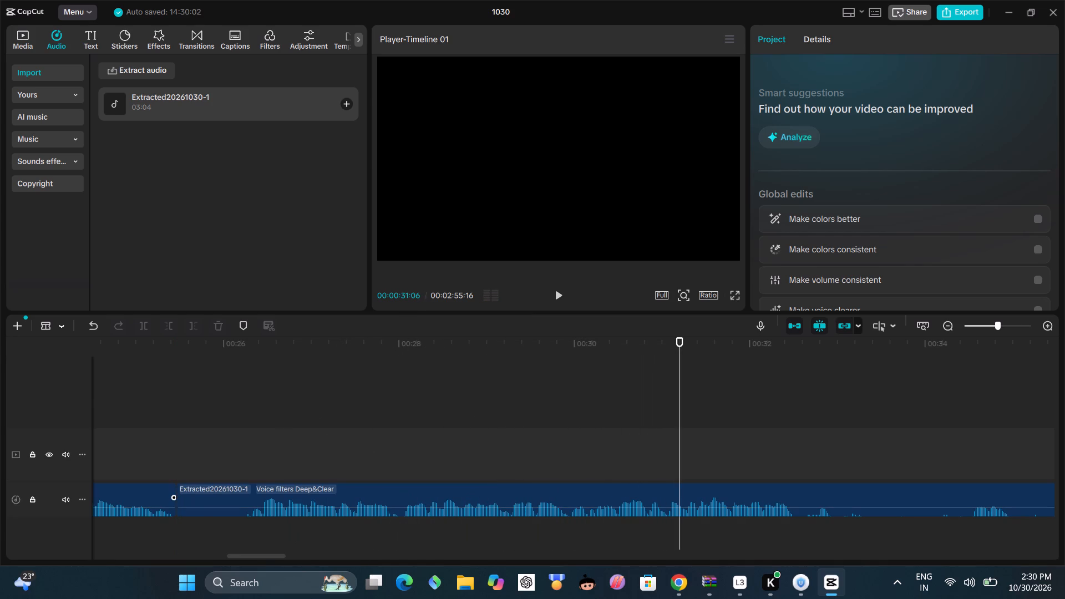
# Play on from about 31 seconds and split the clip again at about 35.4 seconds, just before the next speech.
pyautogui.click(561, 295)
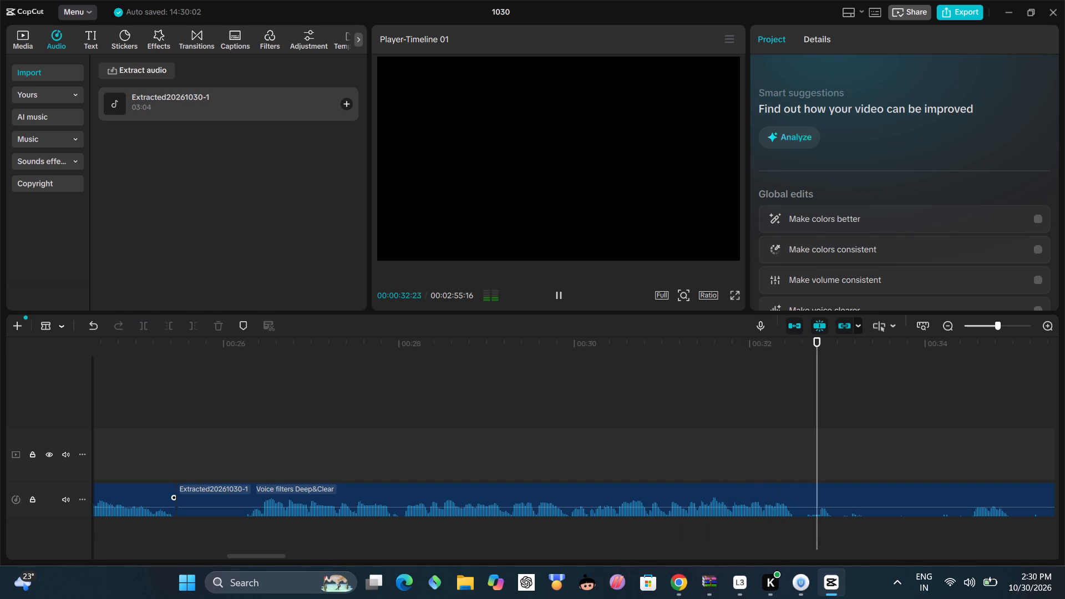
pyautogui.click(561, 295)
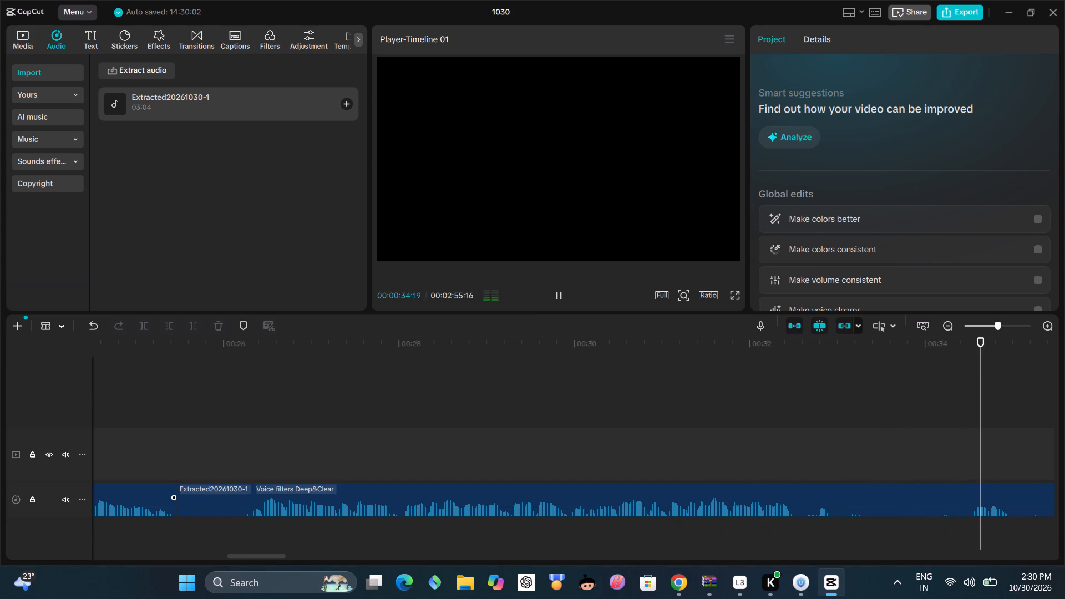
pyautogui.click(561, 295)
pyautogui.click(562, 295)
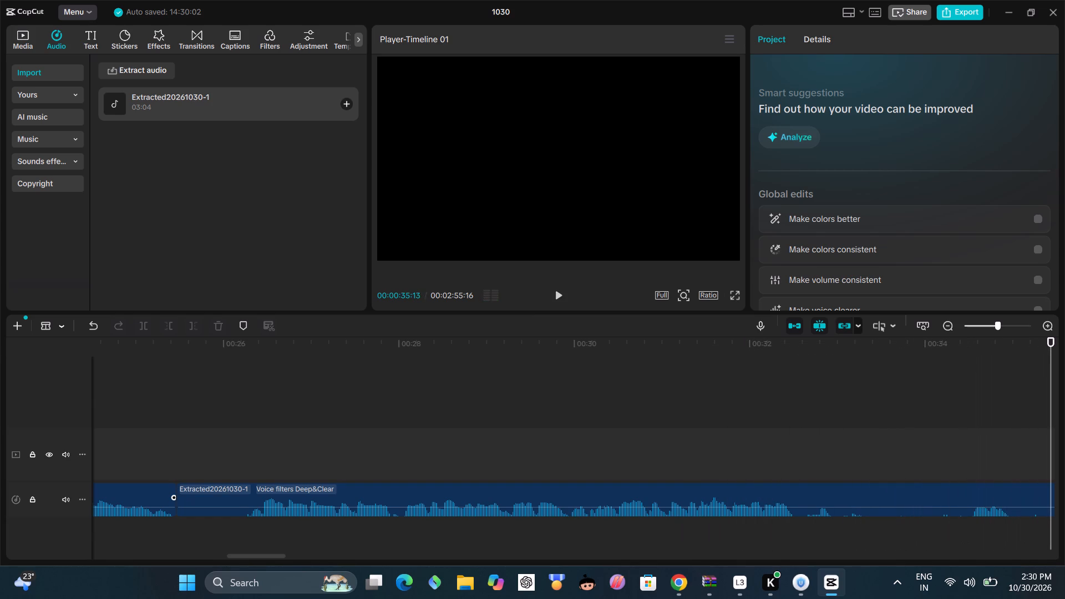
pyautogui.click(562, 295)
pyautogui.click(562, 295)
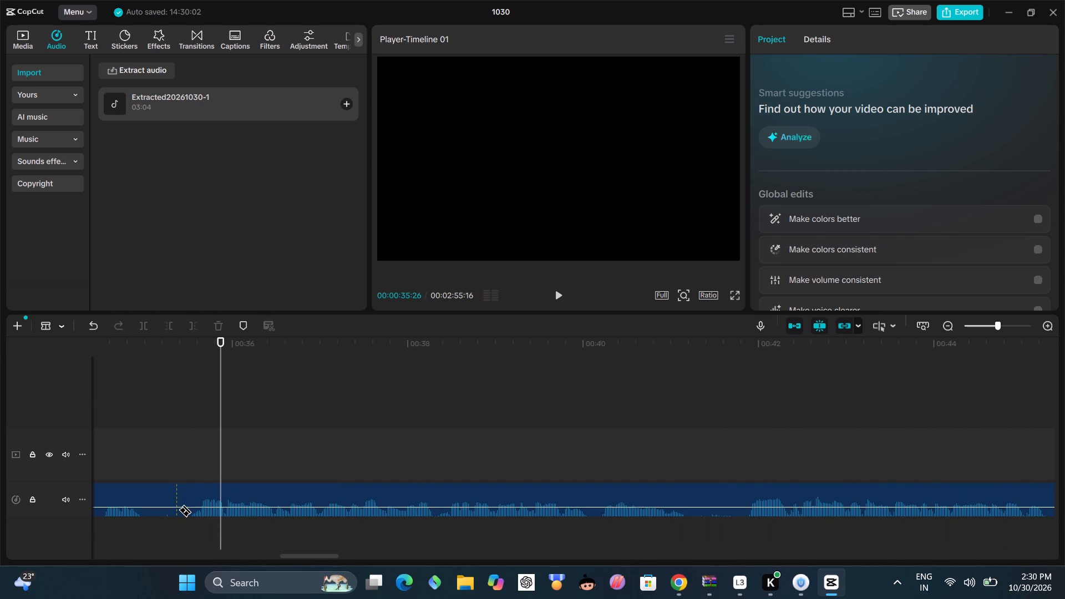
pyautogui.click(178, 510)
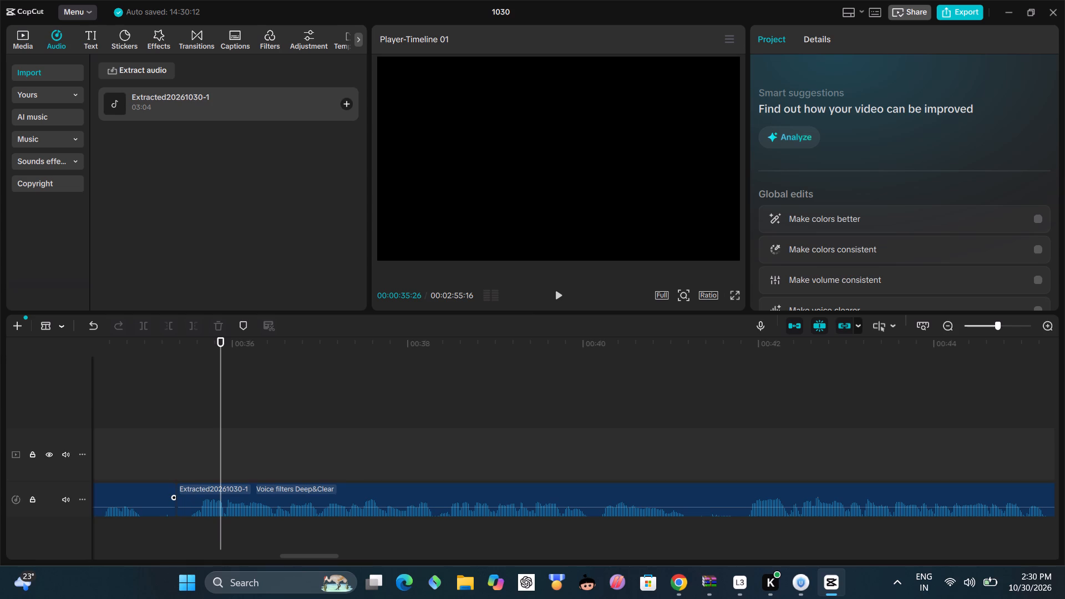
# Delete the audio segment between the cuts at about 25.5 and 35.4 seconds.
pyautogui.press('a')
pyautogui.click(152, 488)
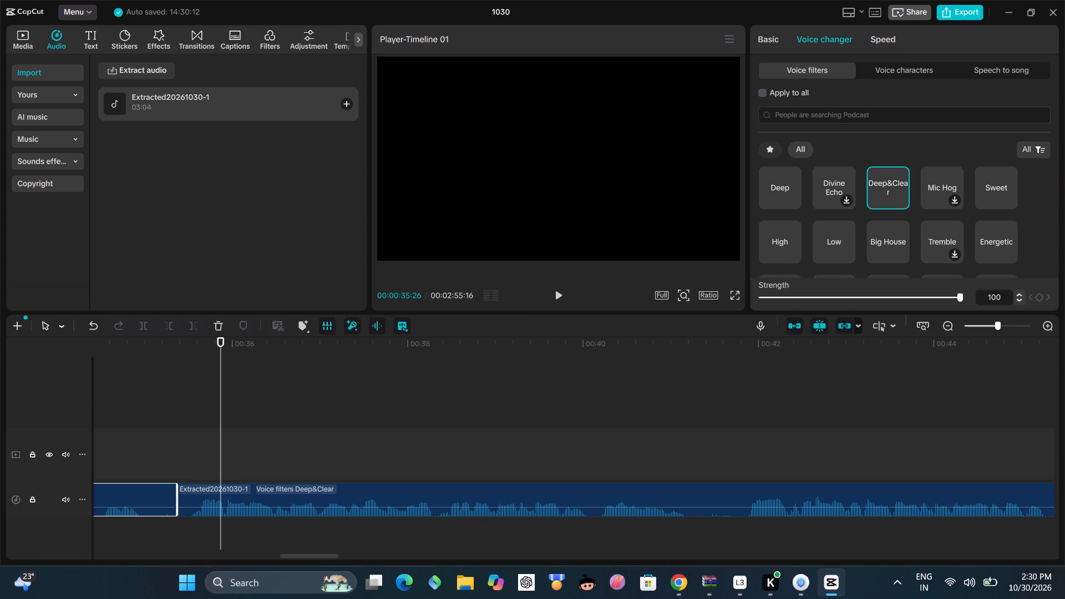
pyautogui.press('BackSpace')
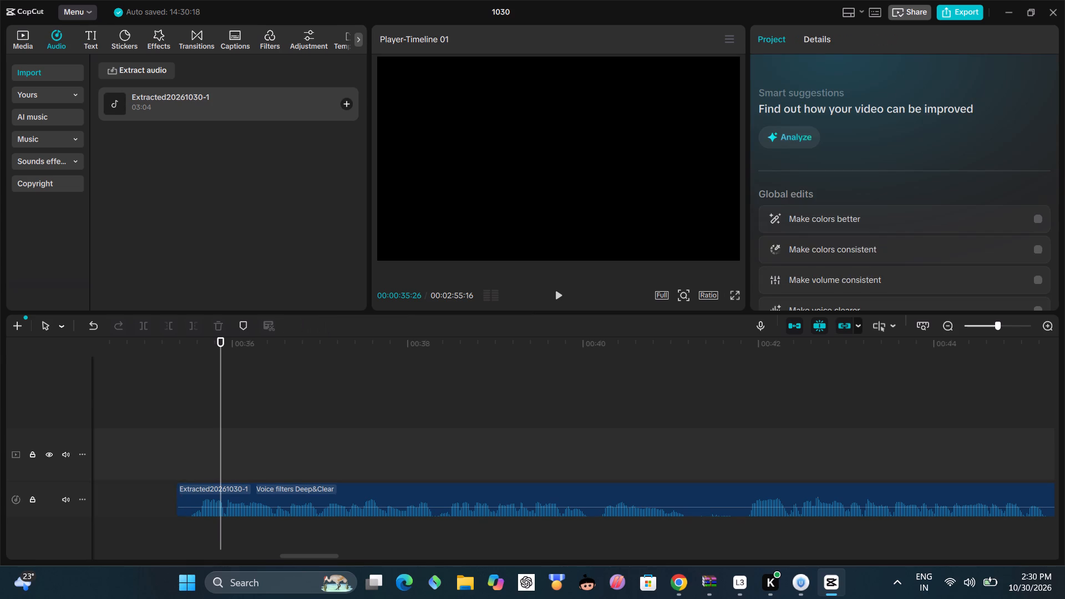
# Play the remaining audio from about 36 to 53 seconds and split the clip at about 49.3 seconds, in the pause before speech.
pyautogui.click(557, 298)
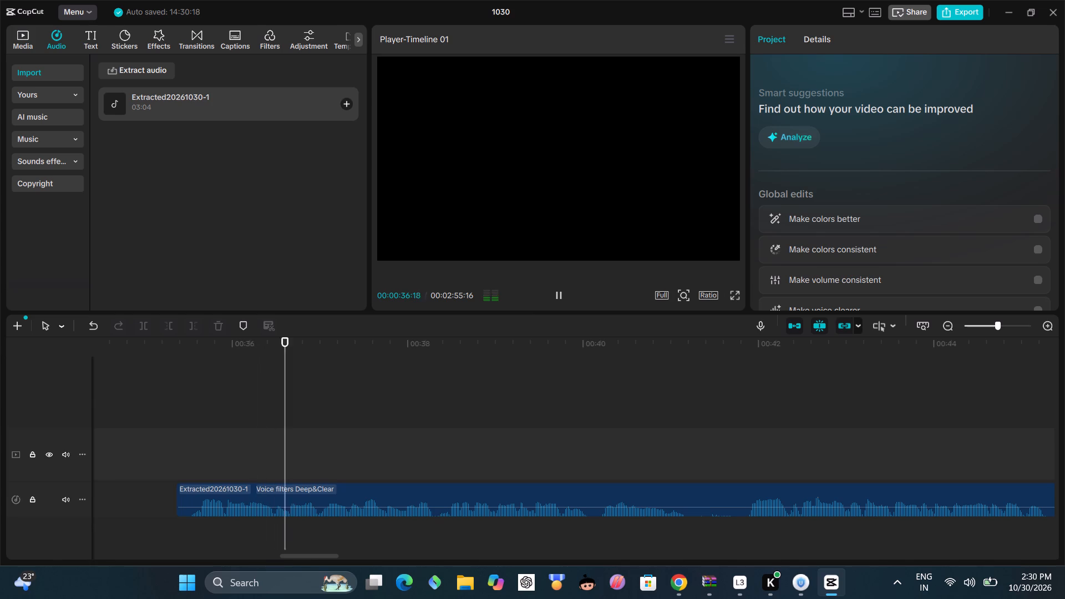
pyautogui.press('b')
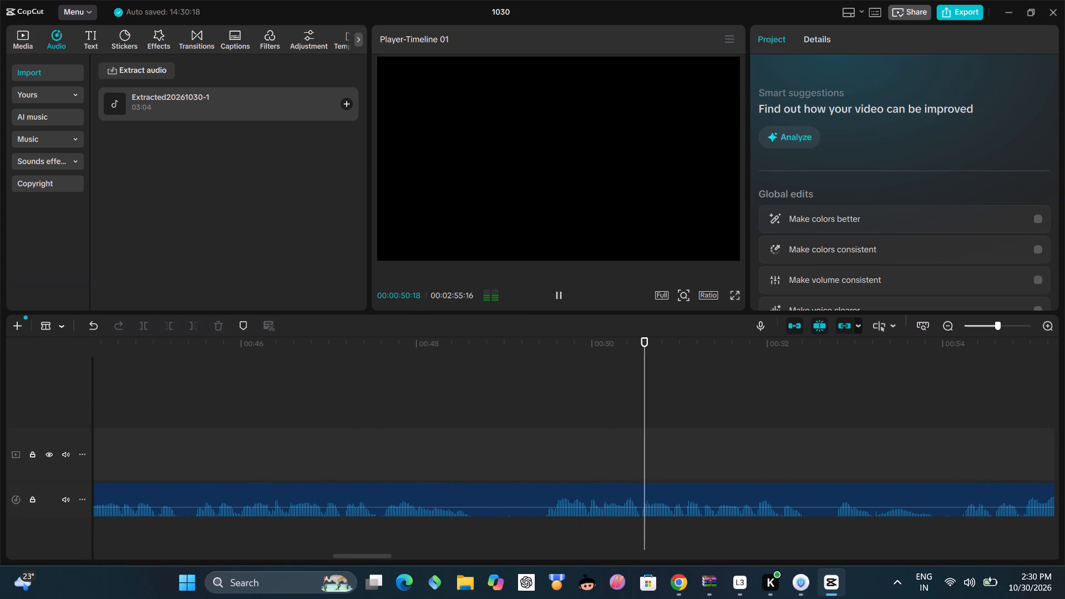
pyautogui.click(557, 298)
pyautogui.click(557, 298)
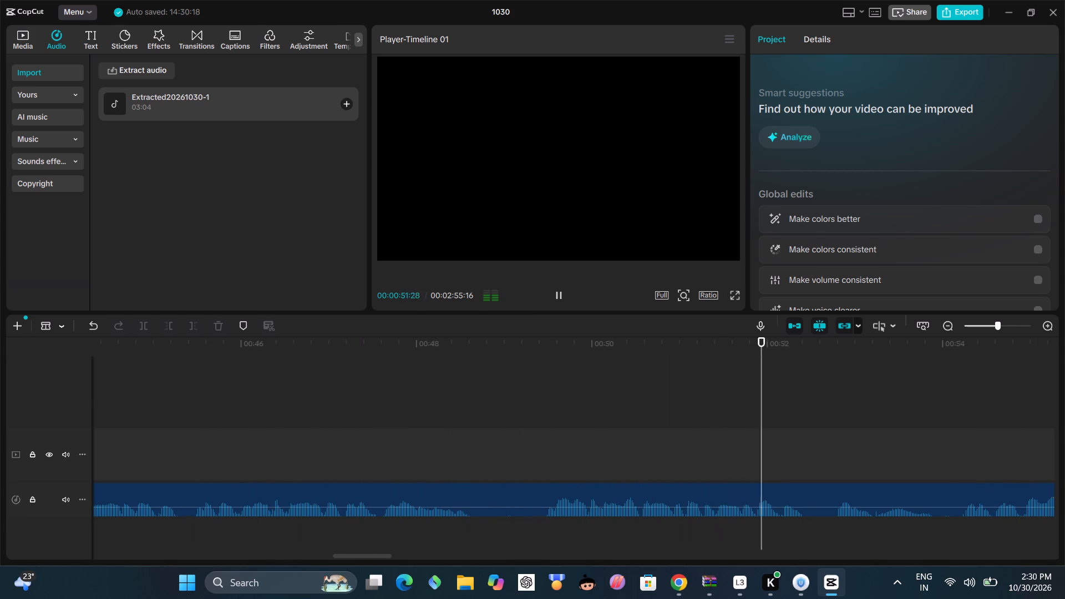
pyautogui.click(557, 298)
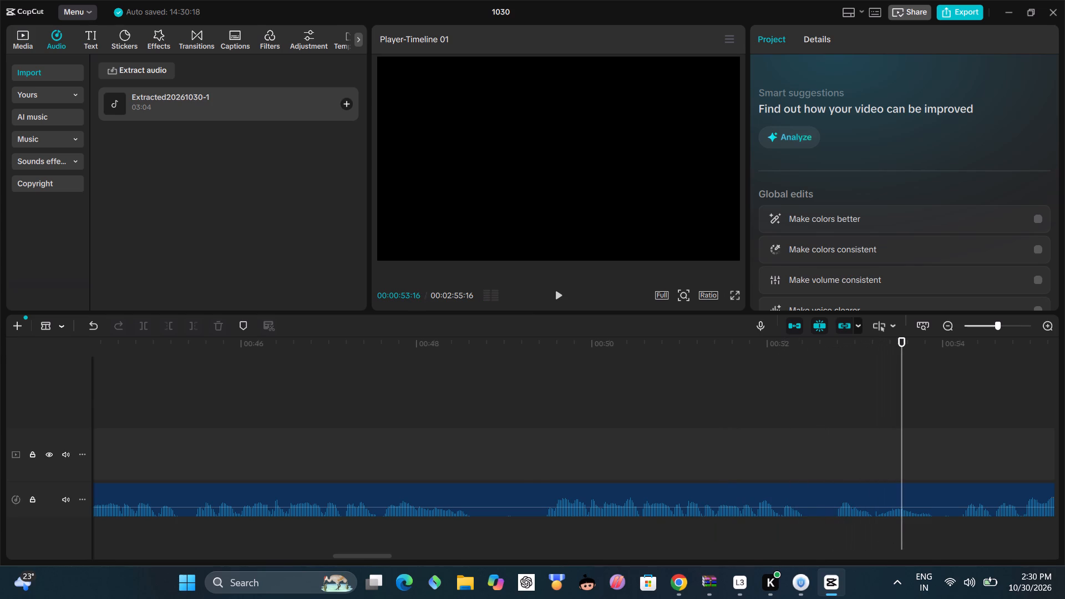
pyautogui.click(529, 499)
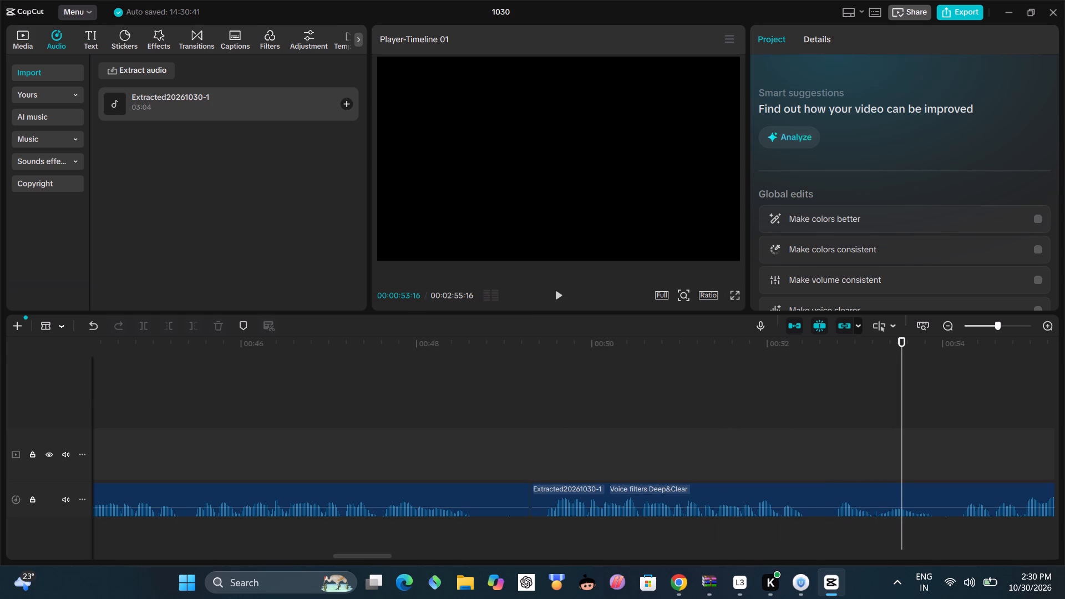
# Play on from about 53 seconds and split the clip at about 1:05.7, just before the next speech.
pyautogui.click(560, 295)
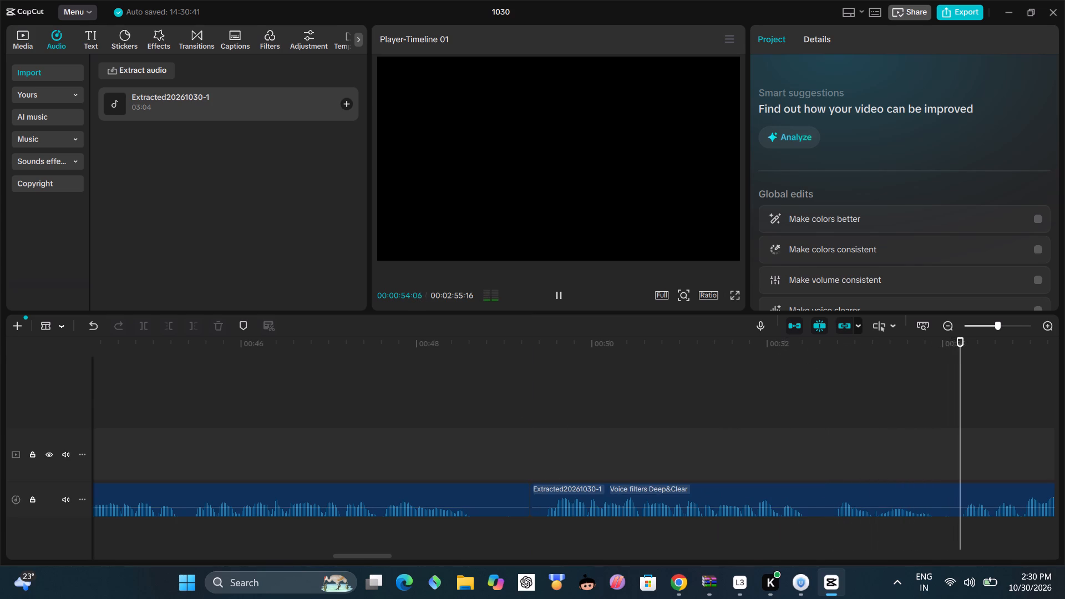
pyautogui.doubleClick(560, 295)
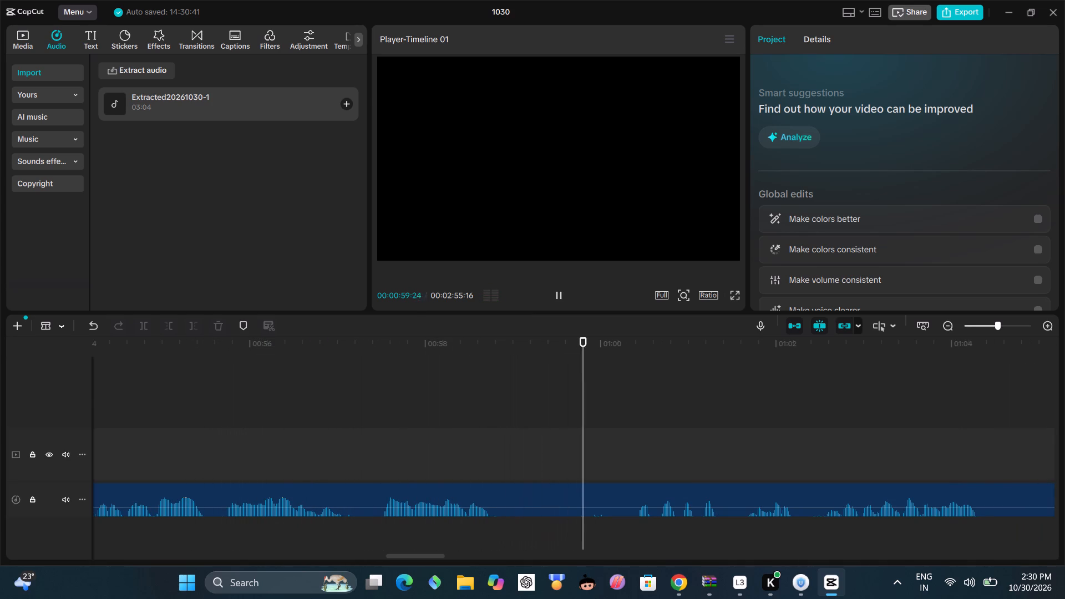
pyautogui.click(560, 295)
pyautogui.click(560, 295)
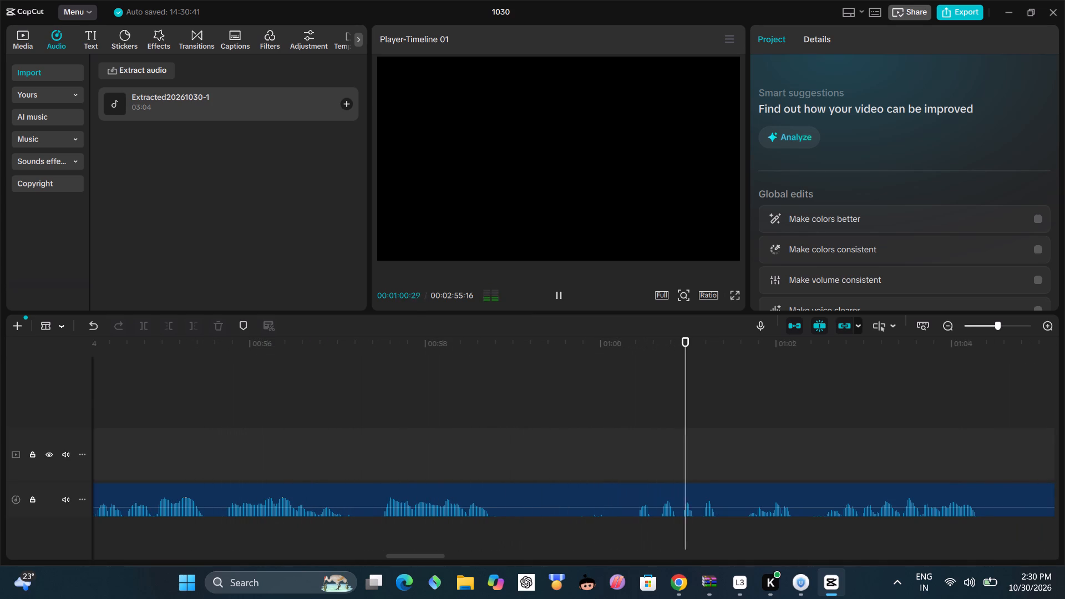
pyautogui.click(560, 295)
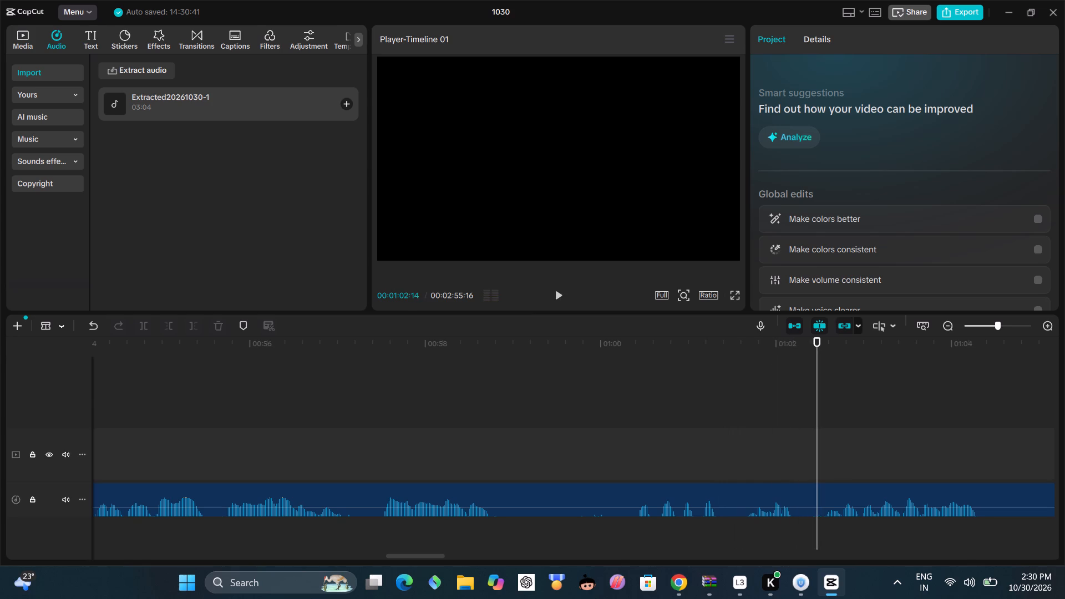
pyautogui.click(560, 295)
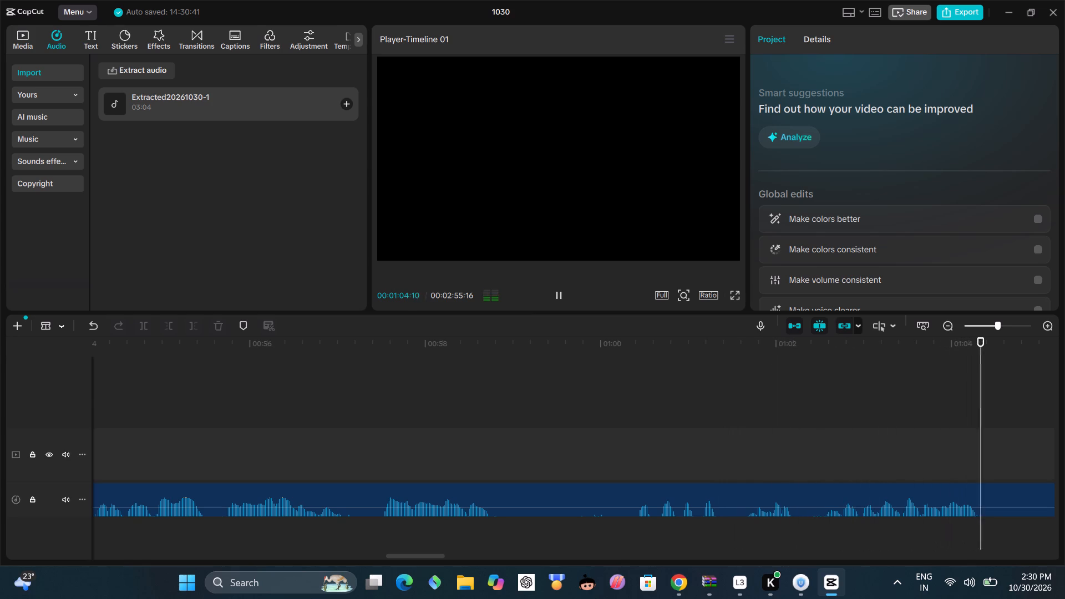
pyautogui.click(560, 295)
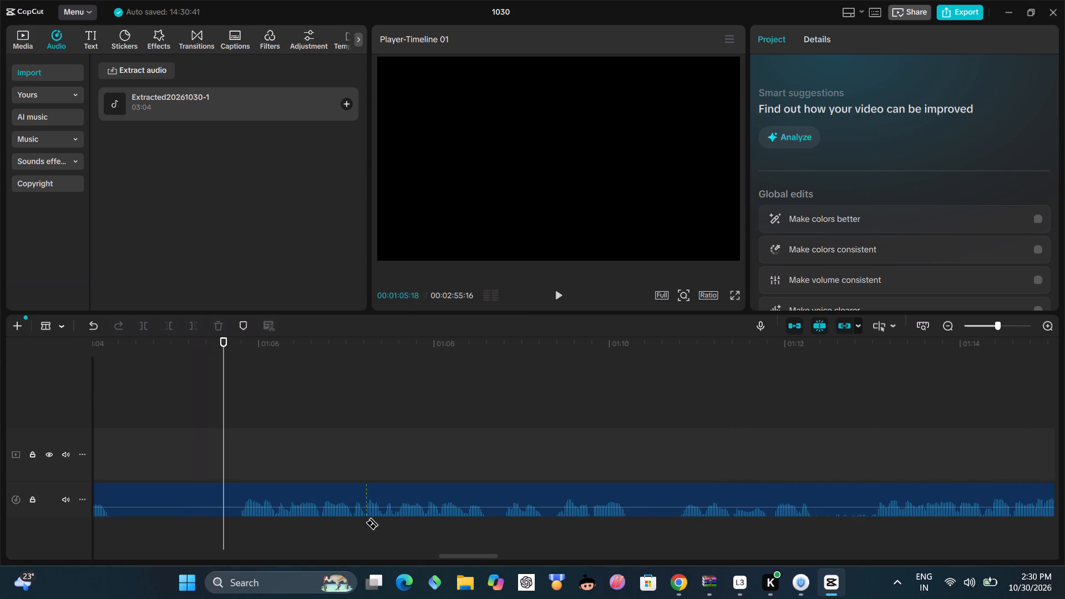
pyautogui.click(231, 488)
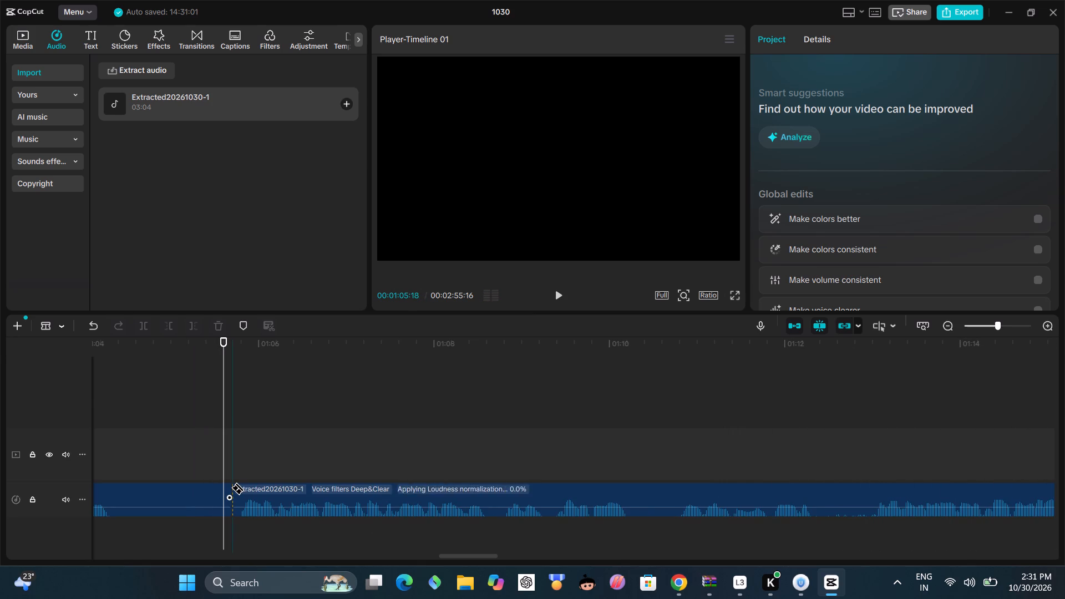
# Delete the audio segment between the cuts at about 49.3 seconds and 1:05.7.
pyautogui.press('a')
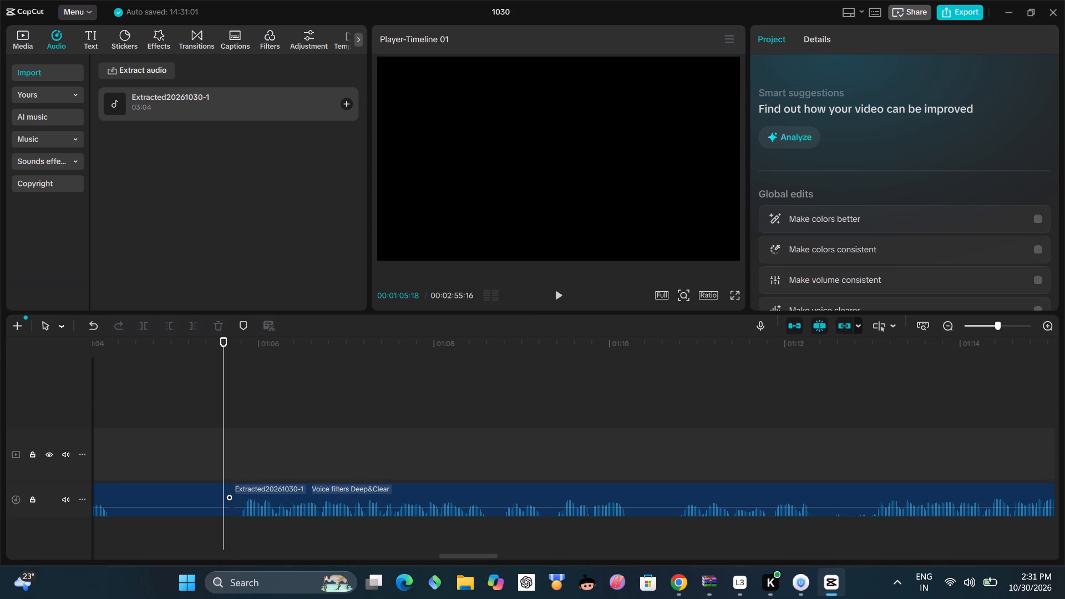
pyautogui.click(160, 503)
pyautogui.press('BackSpace')
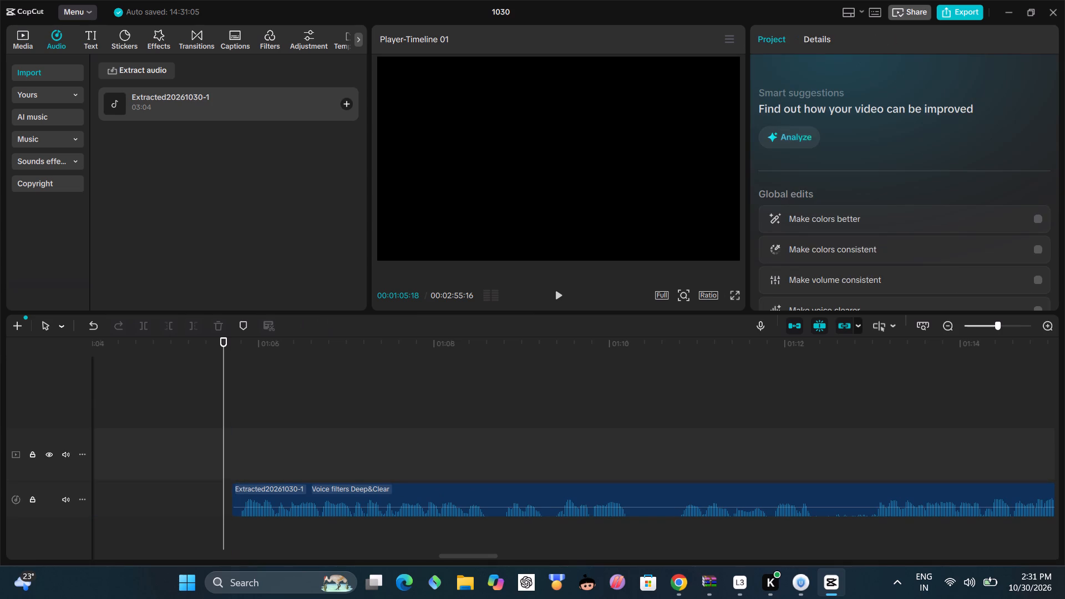
# Play on from 1:05, split the clip at about 1:17.9 just before the speech, and replay across the cut.
pyautogui.click(562, 296)
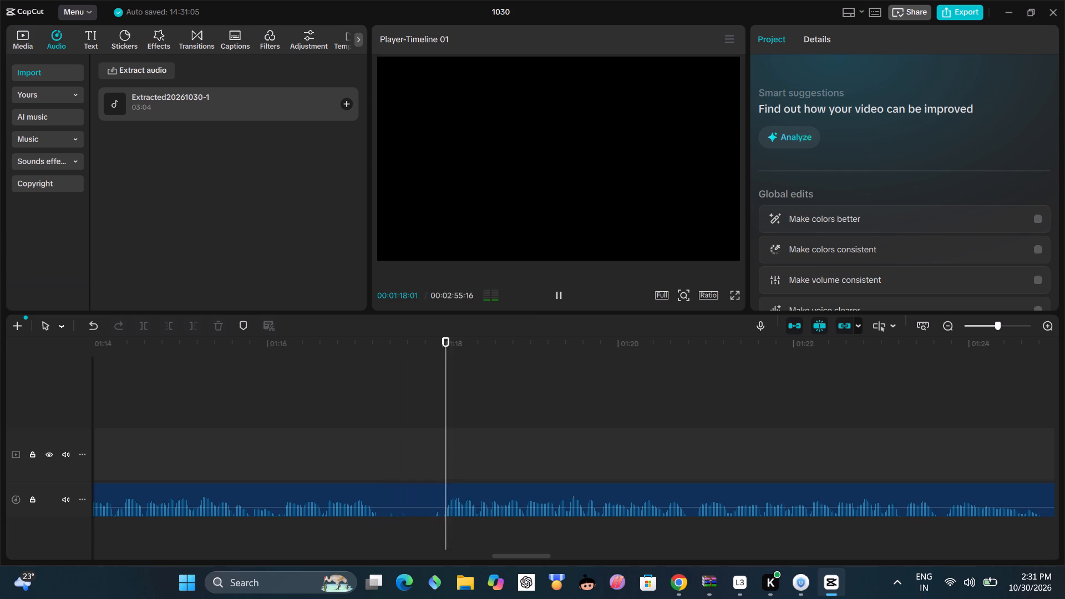
pyautogui.click(557, 314)
pyautogui.click(559, 301)
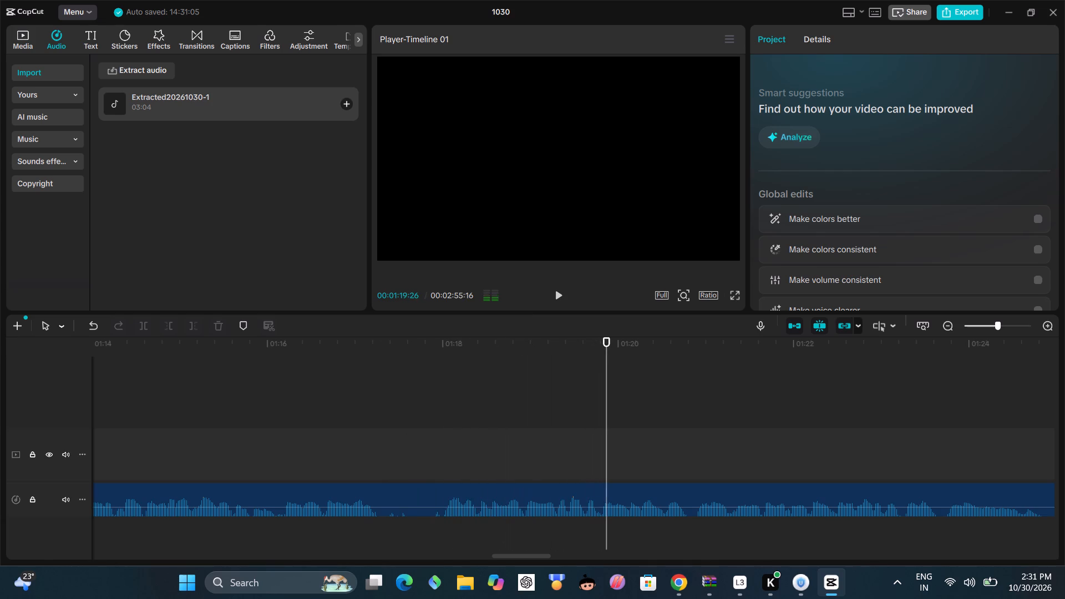
pyautogui.press('b')
pyautogui.click(431, 503)
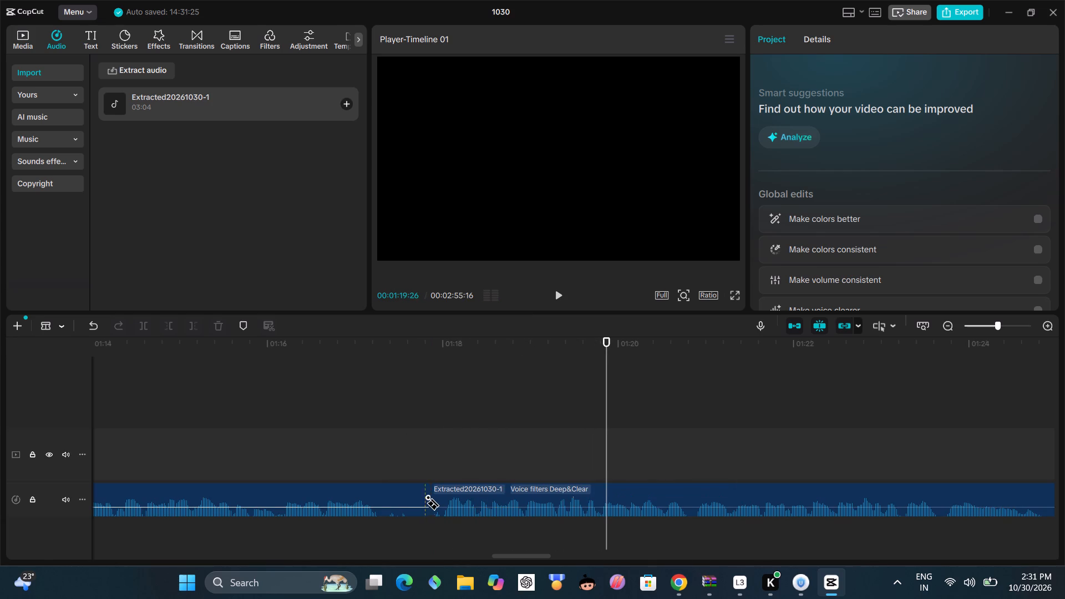
pyautogui.click(411, 451)
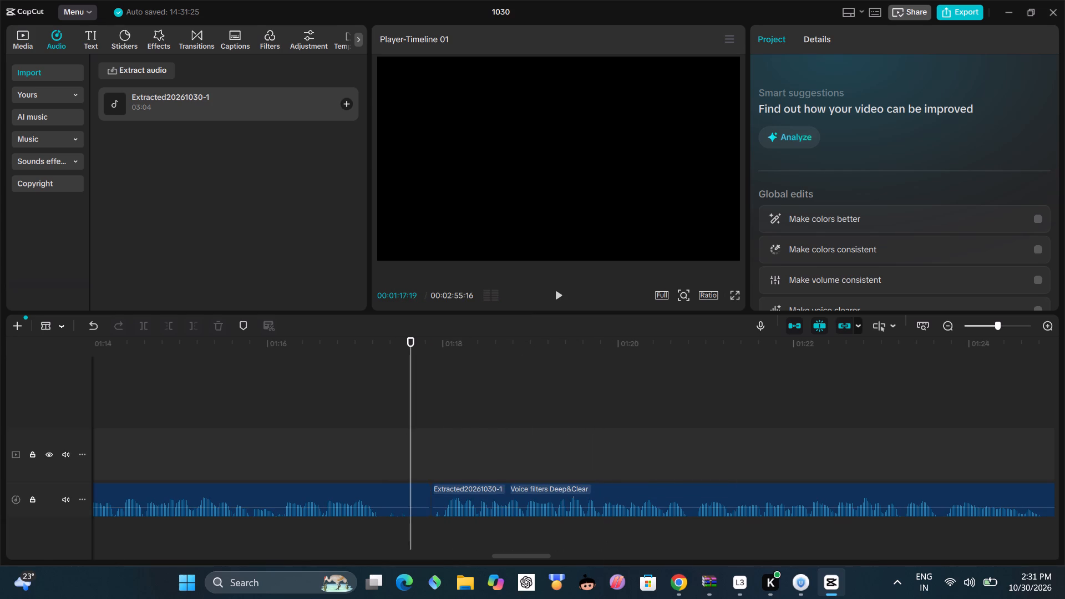
pyautogui.click(564, 295)
pyautogui.click(564, 295)
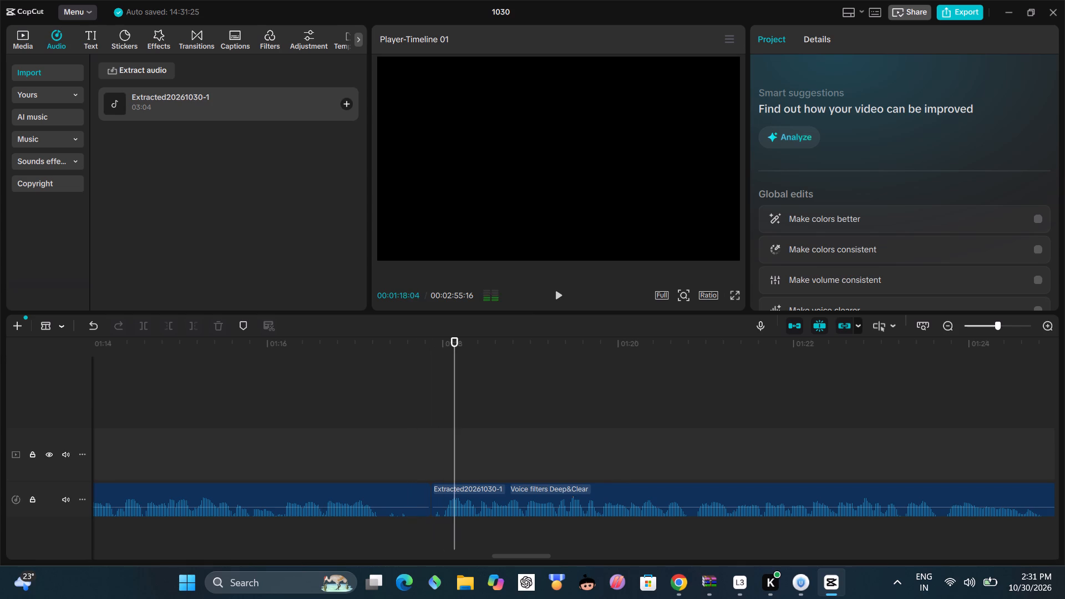
# Delete the audio segment between about 1:05.7 and the cut at about 1:17.9.
pyautogui.press('a')
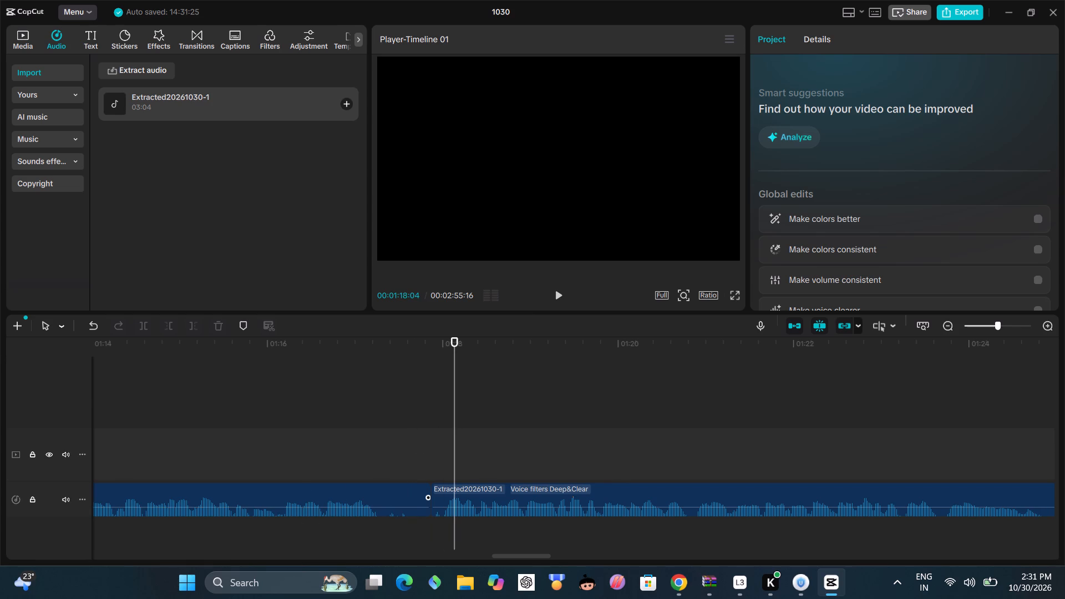
pyautogui.click(319, 485)
pyautogui.press('BackSpace')
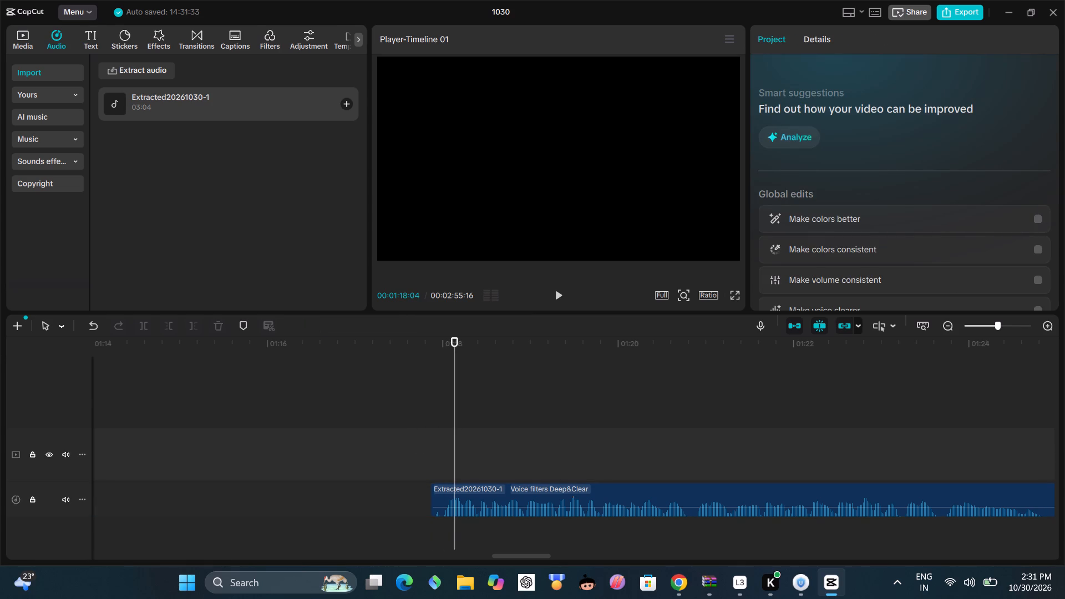
# Play on from about 1:18 to 1:33 and split the audio clip at about 1:25, in the pause before the speech.
pyautogui.click(559, 296)
pyautogui.press('b')
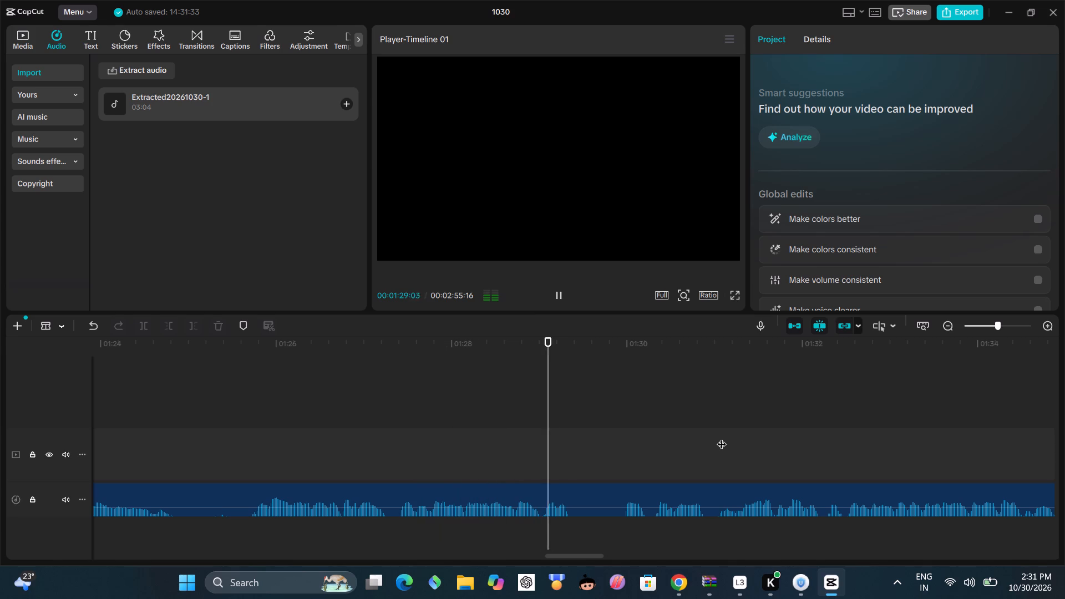
pyautogui.press('b')
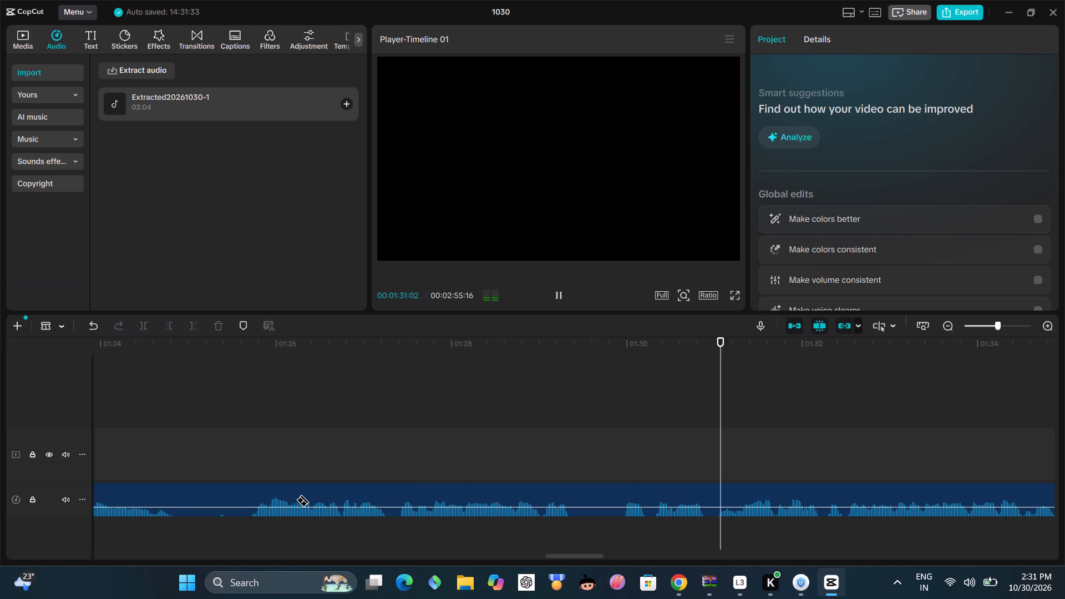
pyautogui.press('b')
pyautogui.press('b')
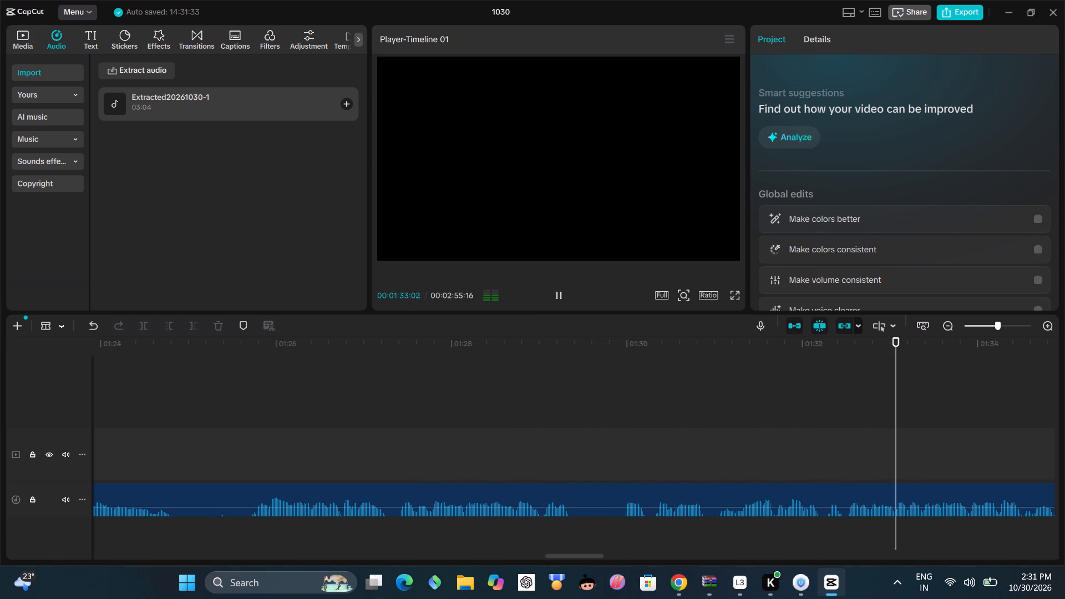
pyautogui.click(559, 293)
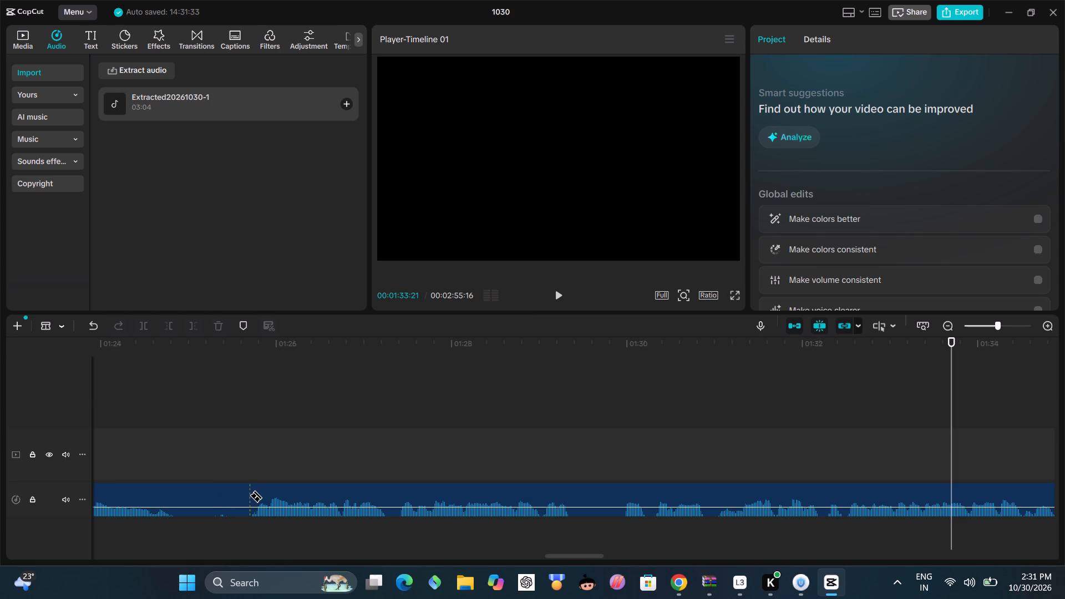
pyautogui.click(182, 504)
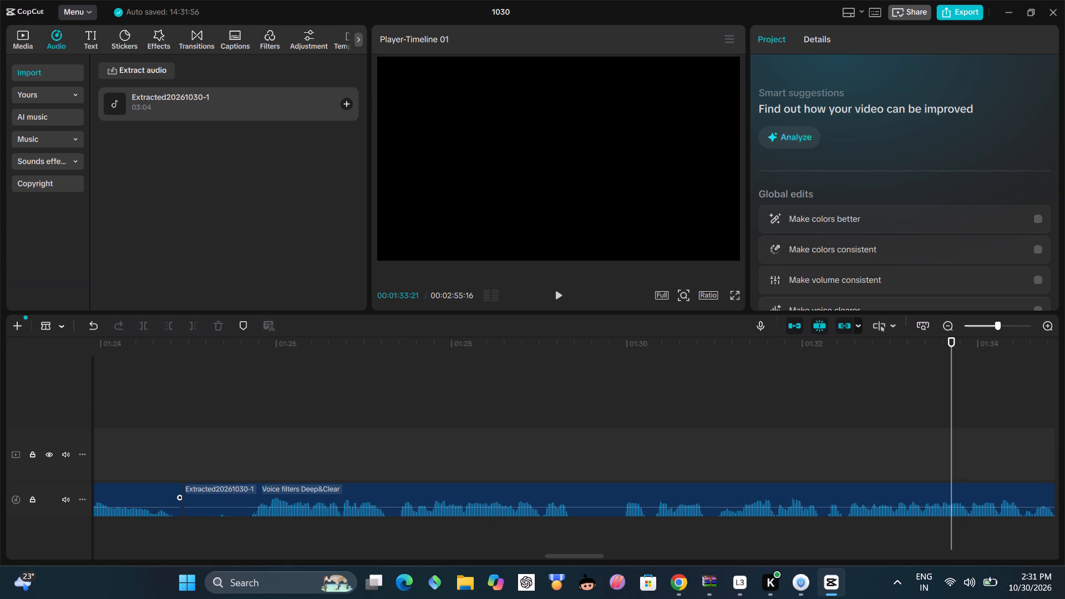
# Play on from about 1:33 to 1:57 and split the audio clip at about 1:56.1, just before the speech.
pyautogui.click(557, 295)
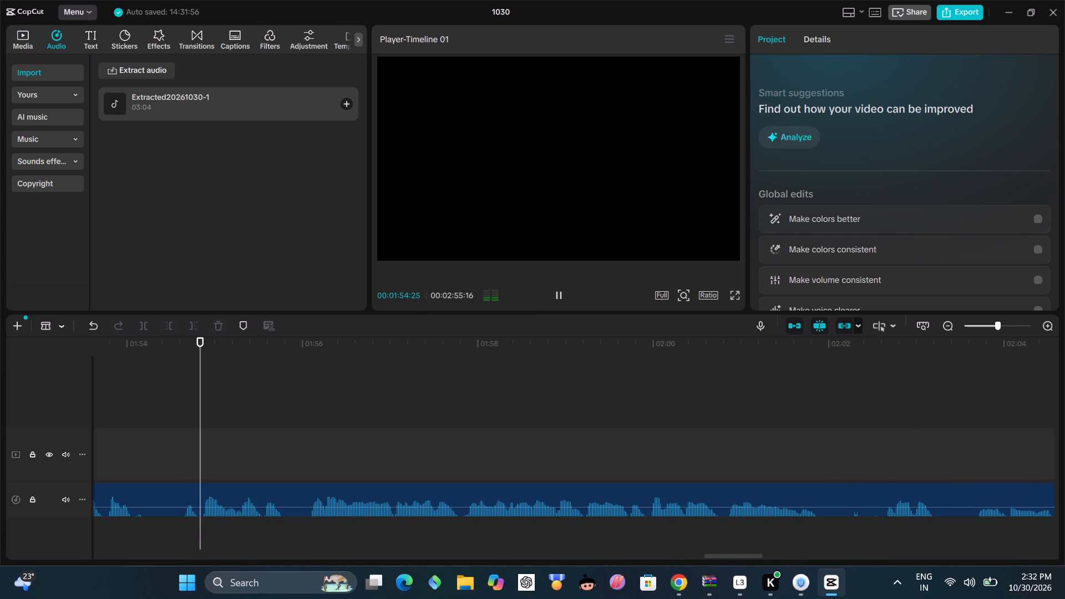
pyautogui.click(559, 293)
pyautogui.click(561, 293)
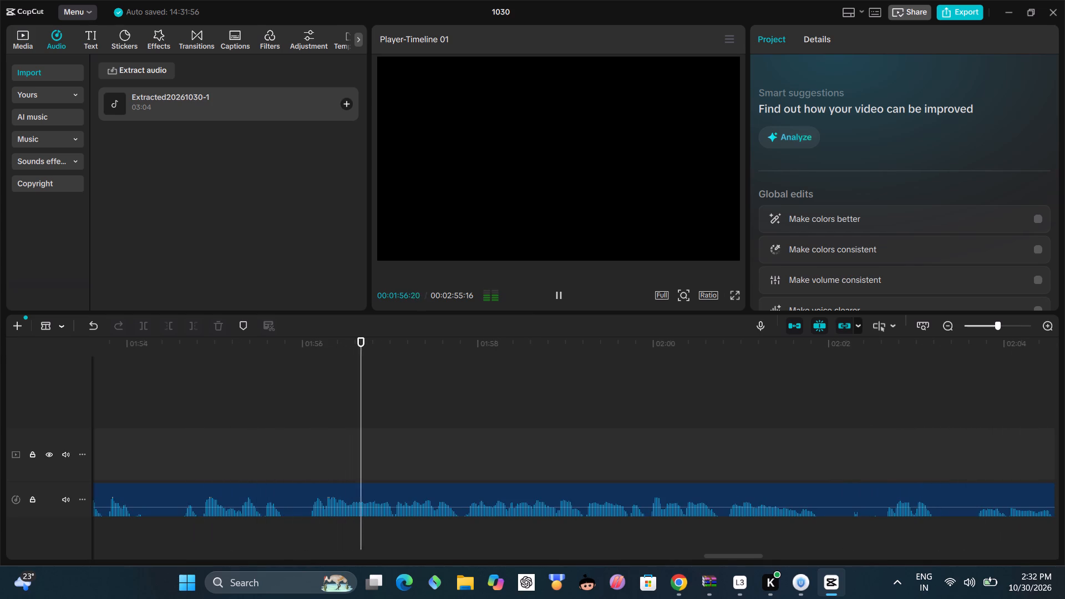
pyautogui.click(561, 293)
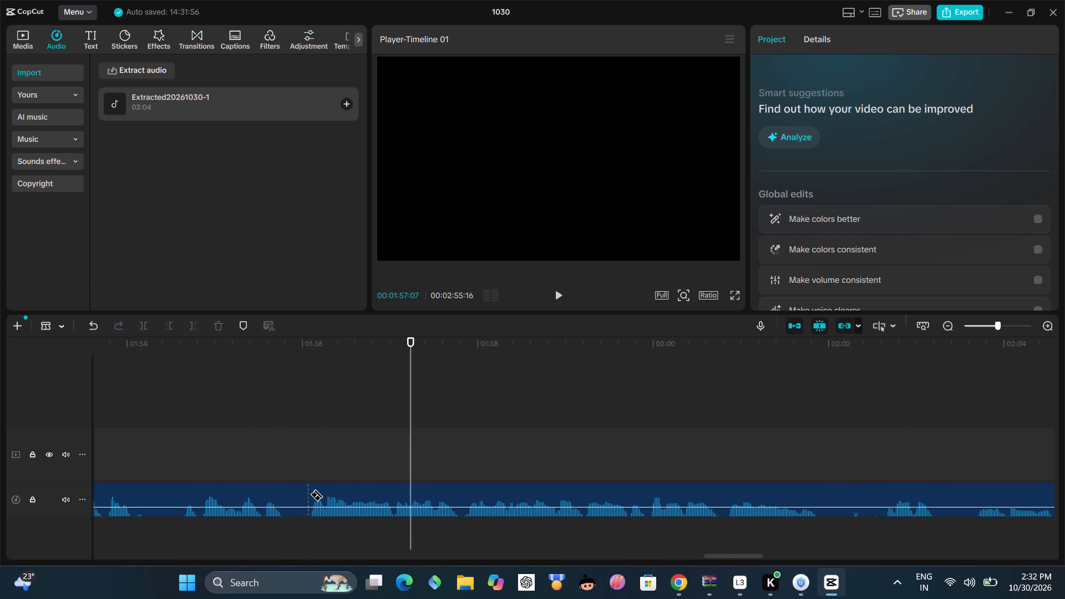
pyautogui.click(310, 494)
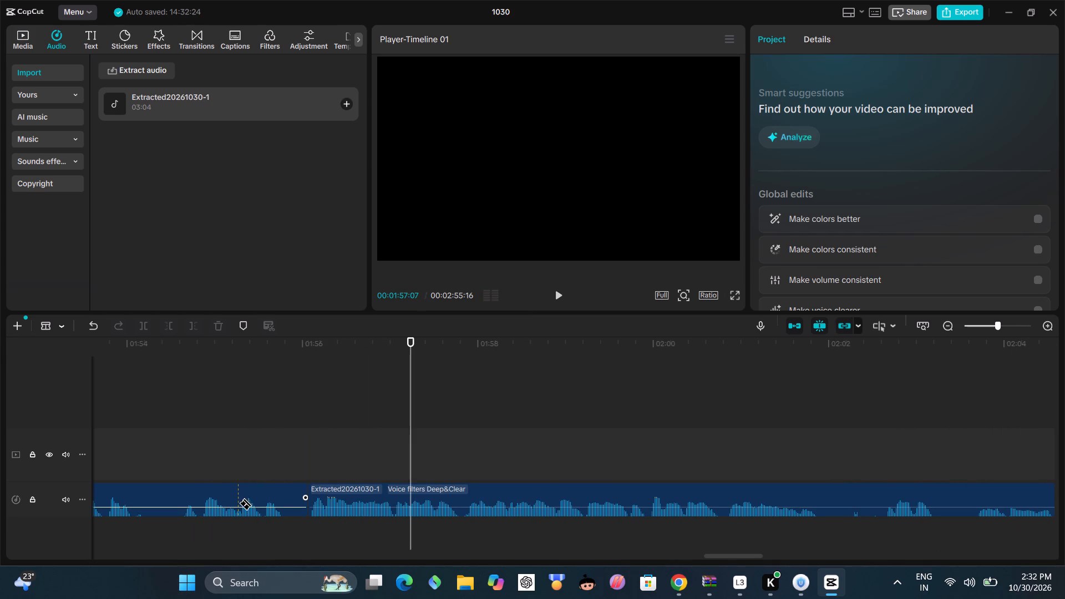
# Delete the audio segment between the cuts at about 1:25 and 1:56.1.
pyautogui.press('a')
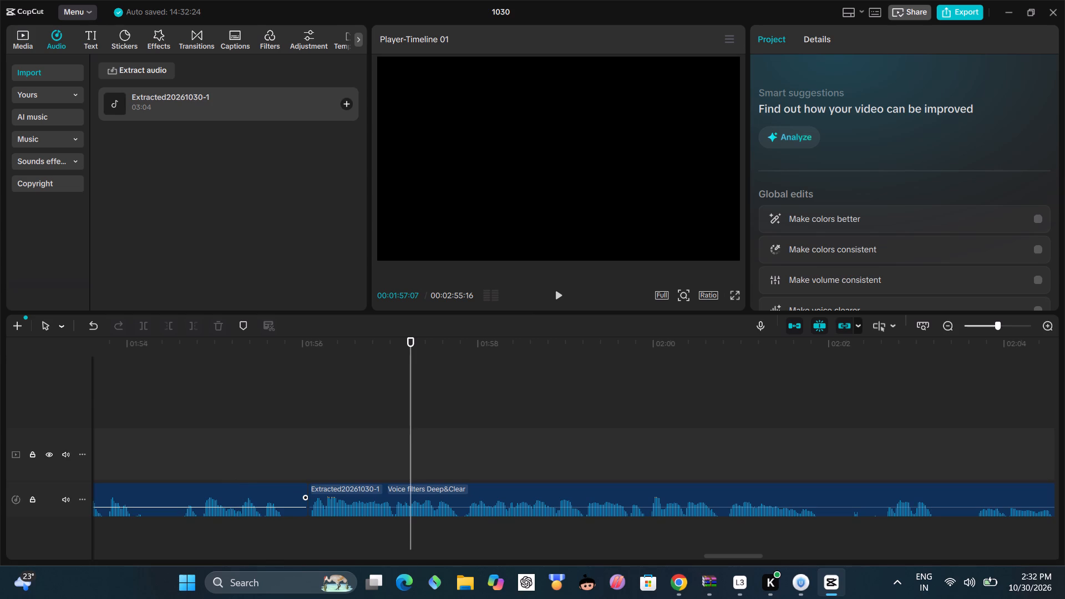
pyautogui.click(243, 497)
pyautogui.press('BackSpace')
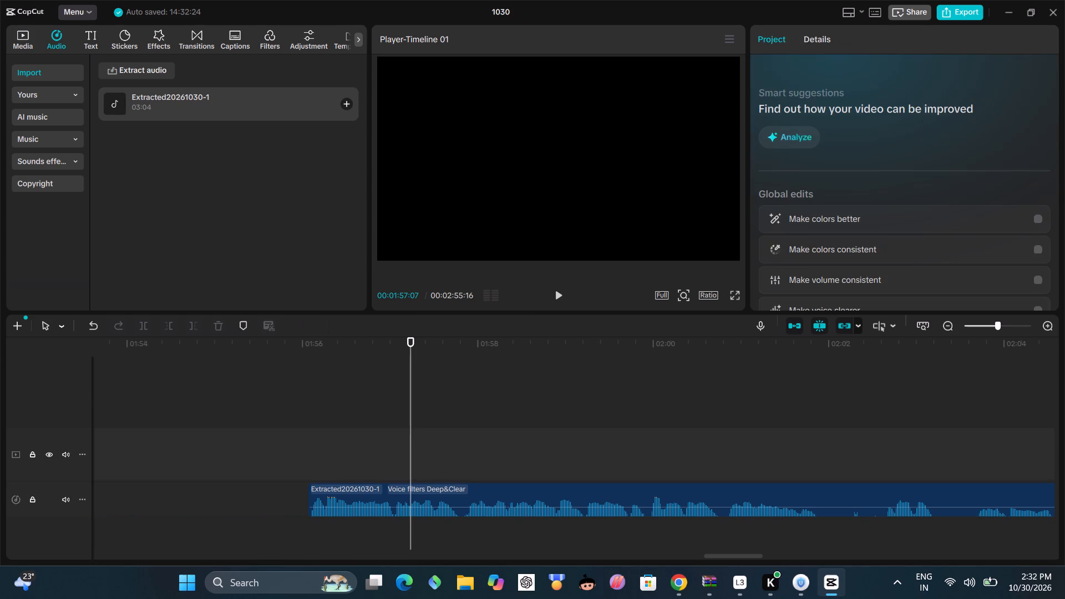